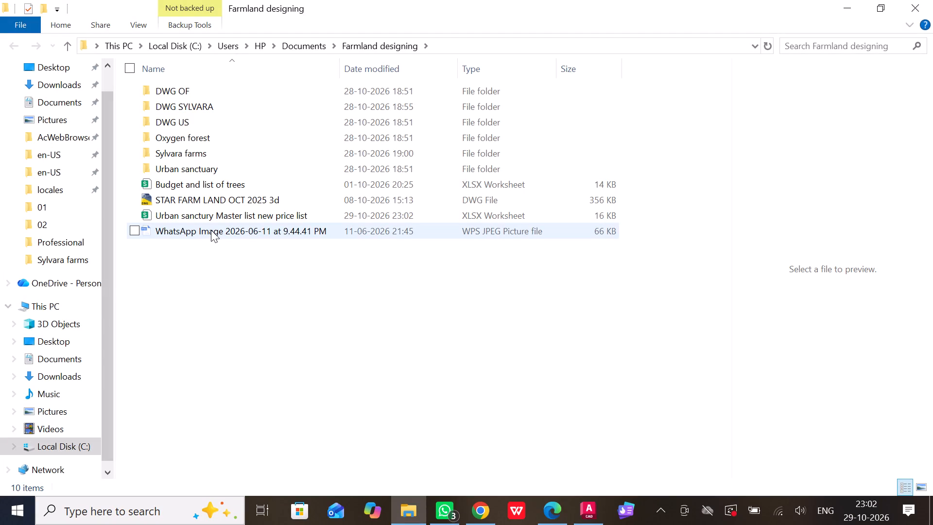
Open the Urban sanctury Master list new price list workbook and review its plant quantities, rates, amounts and extra charges.
double_click(210, 216)
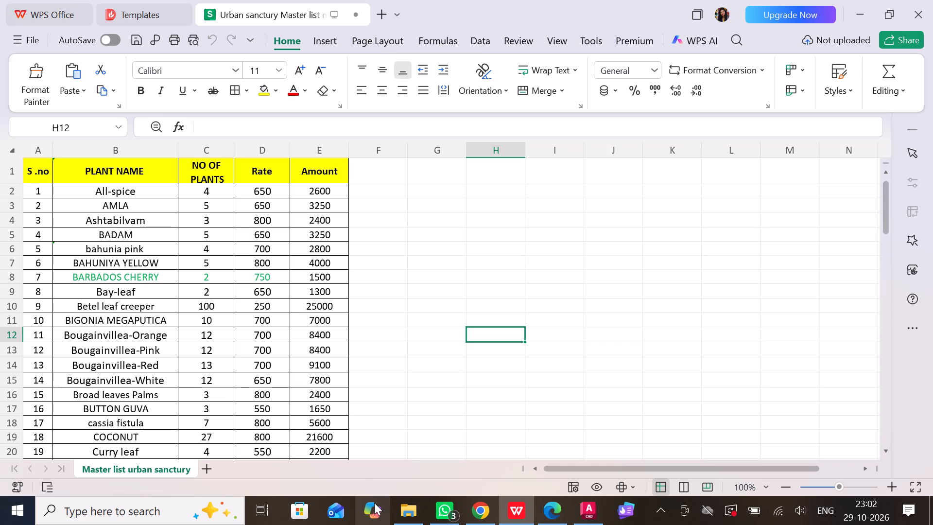
scroll(168, 344, "down", 3)
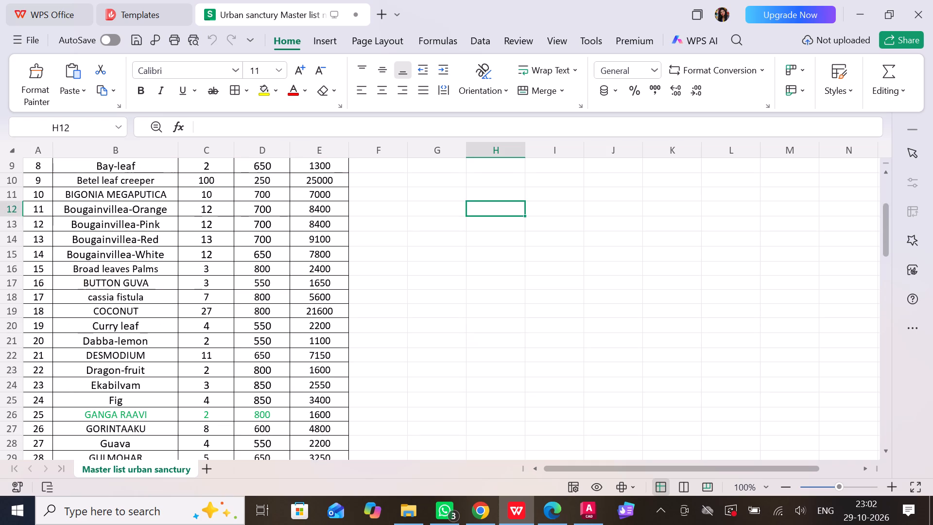
scroll(168, 345, "down", 15)
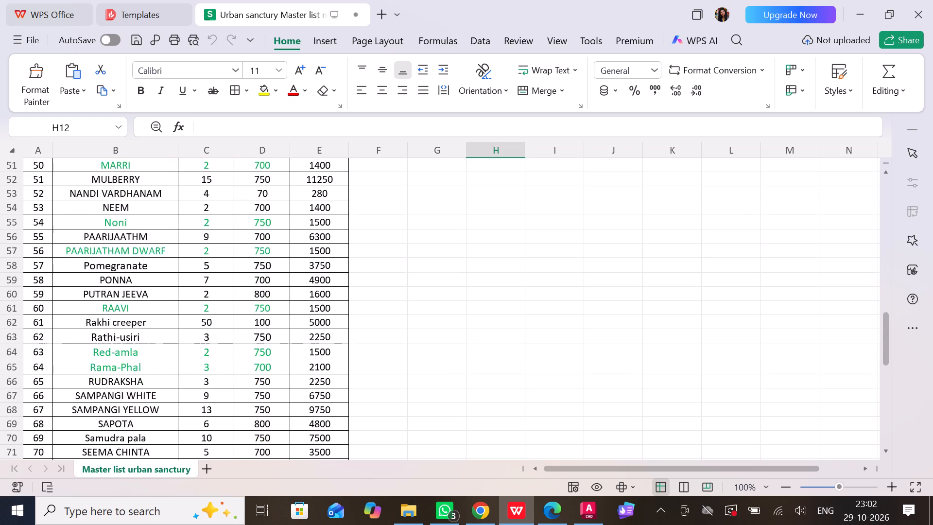
scroll(168, 345, "down", 11)
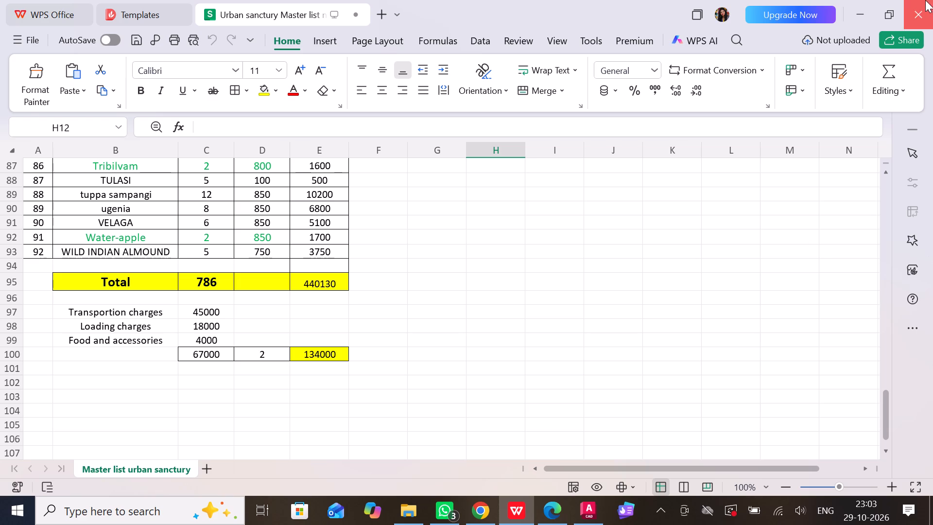
left_click(861, 0)
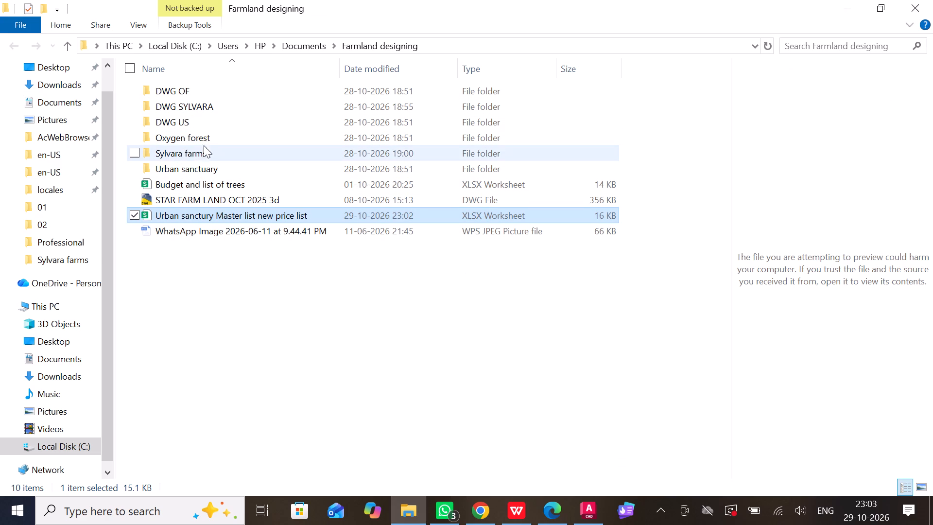
In the Urban sanctuary folder, open the Legend together plot no 11 & 44 US workbook, review its plant counts, and close it.
double_click(201, 165)
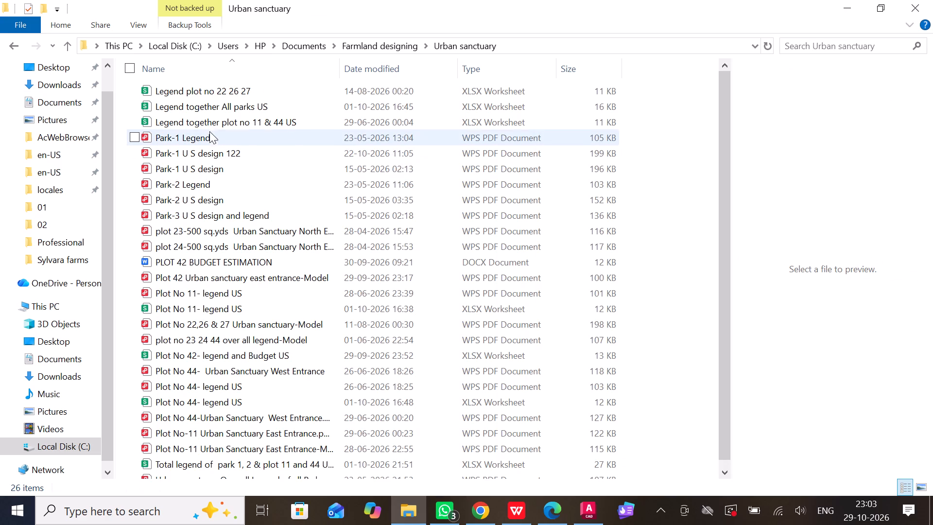
double_click(235, 123)
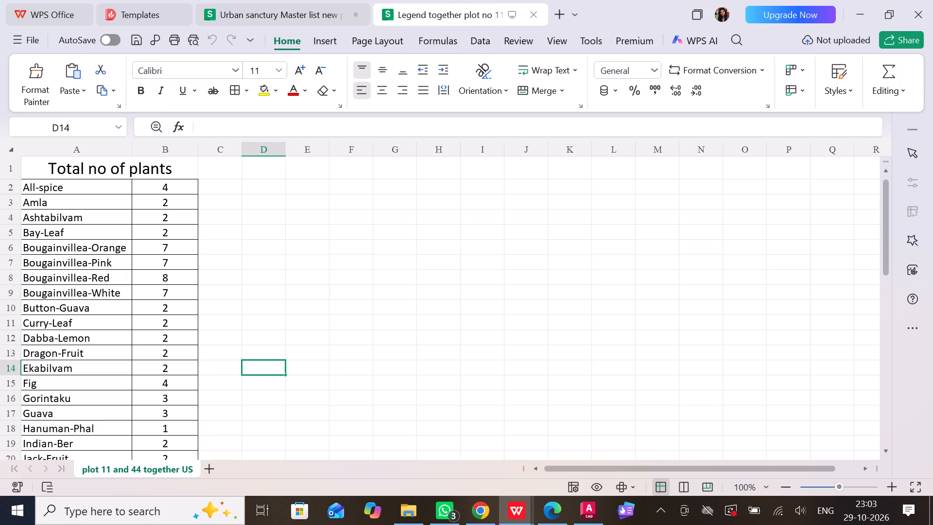
left_click(137, 463)
scroll(223, 328, "down", 9)
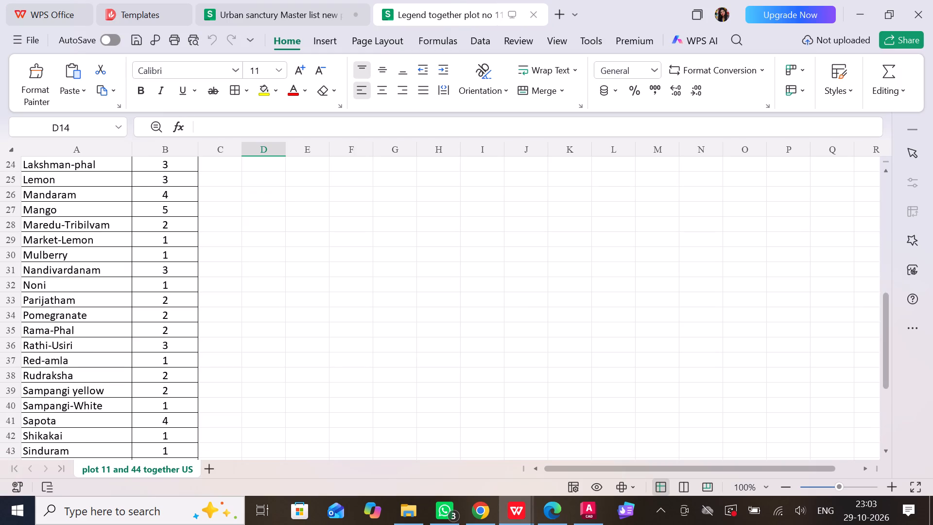
scroll(223, 328, "down", 7)
scroll(223, 328, "up", 17)
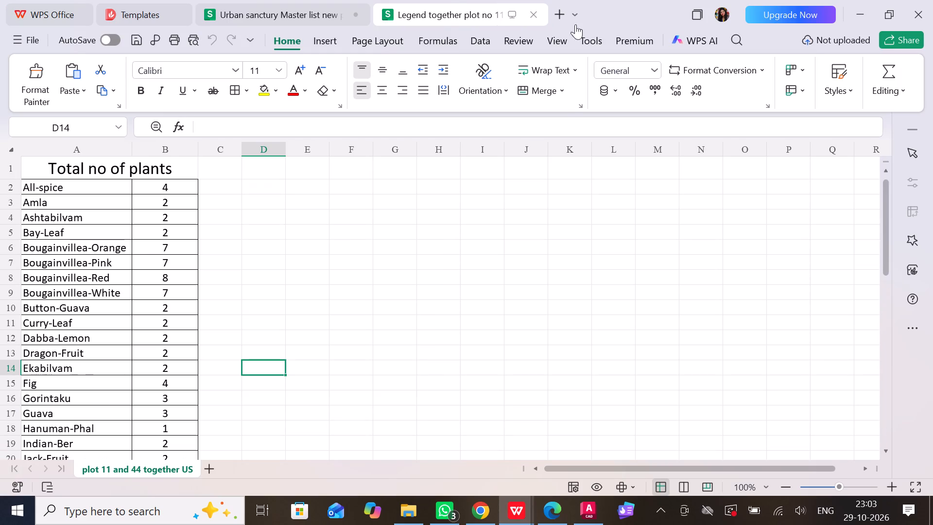
left_click(531, 12)
left_click(853, 10)
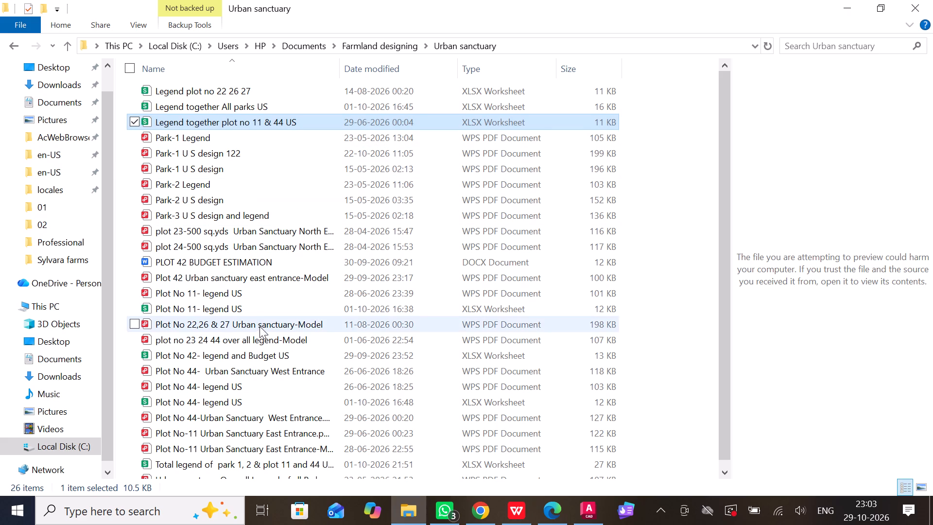
Open the Total legend of park 1, 2 & plot 11 and 44 workbook and review its Total legends sheet down to the total.
scroll(264, 325, "down", 1)
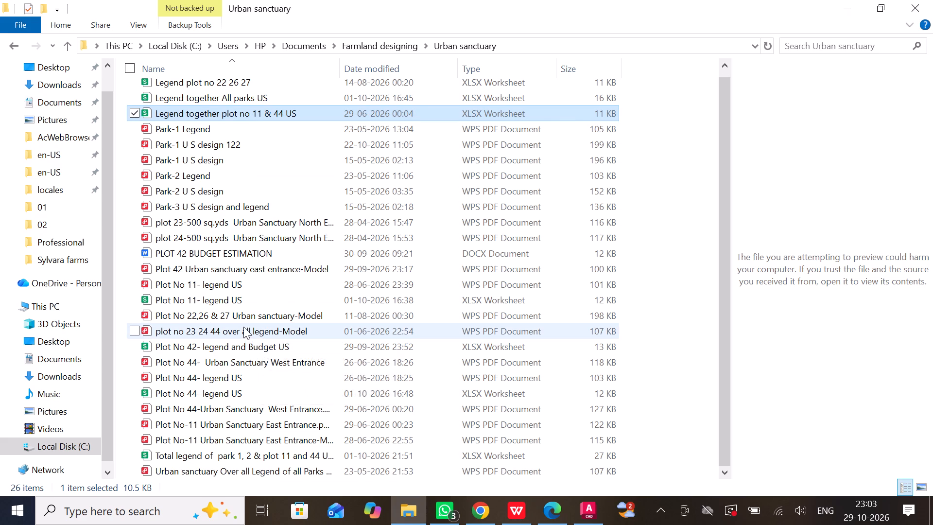
double_click(224, 450)
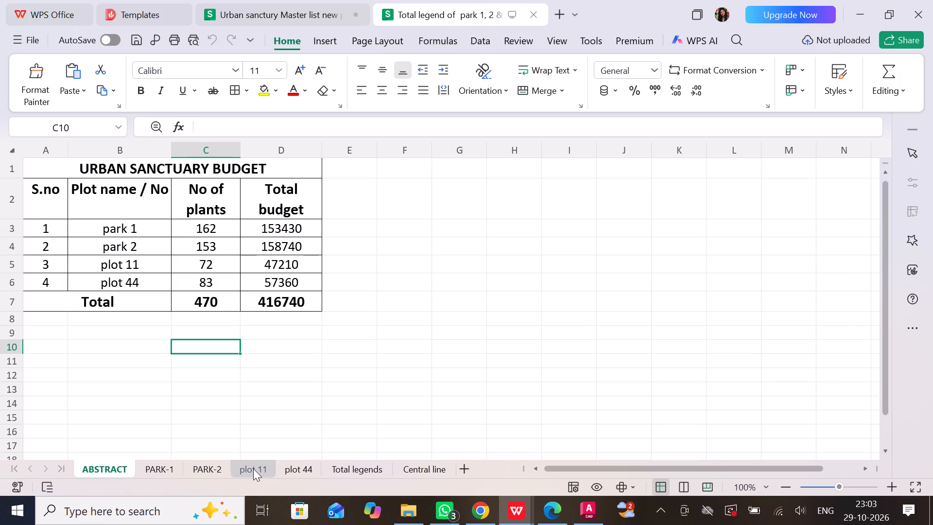
left_click(343, 471)
scroll(317, 426, "down", 10)
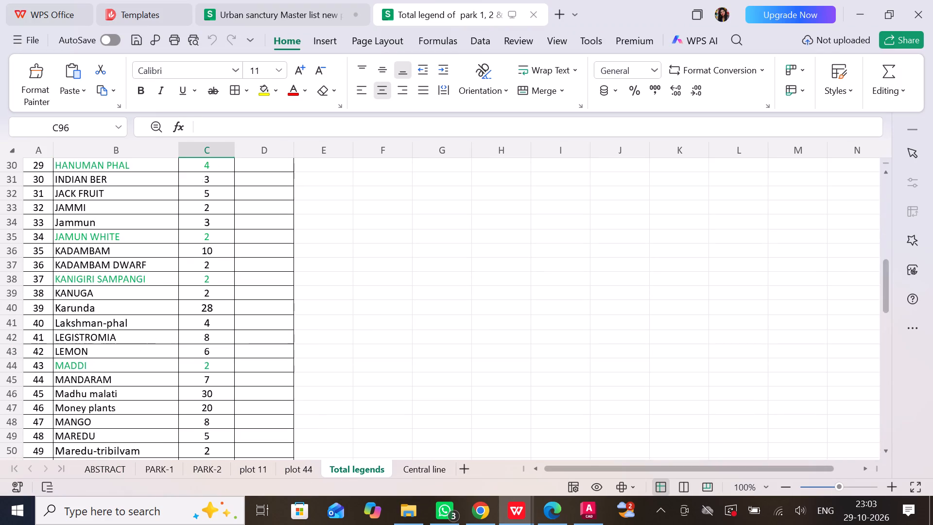
scroll(316, 425, "down", 18)
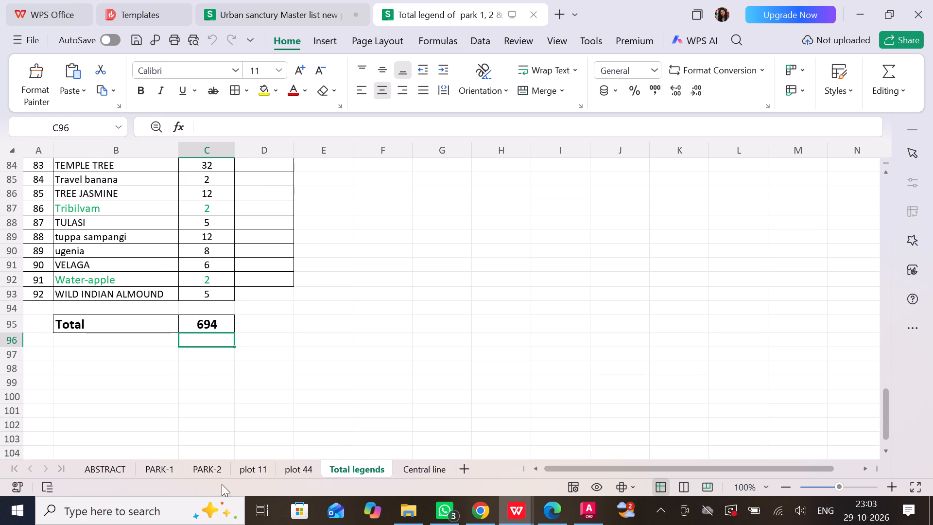
Look through the ABSTRACT, PARK-1, PARK-2, plot 11, plot 44, Total legends and Central line sheets.
left_click(93, 465)
left_click(151, 465)
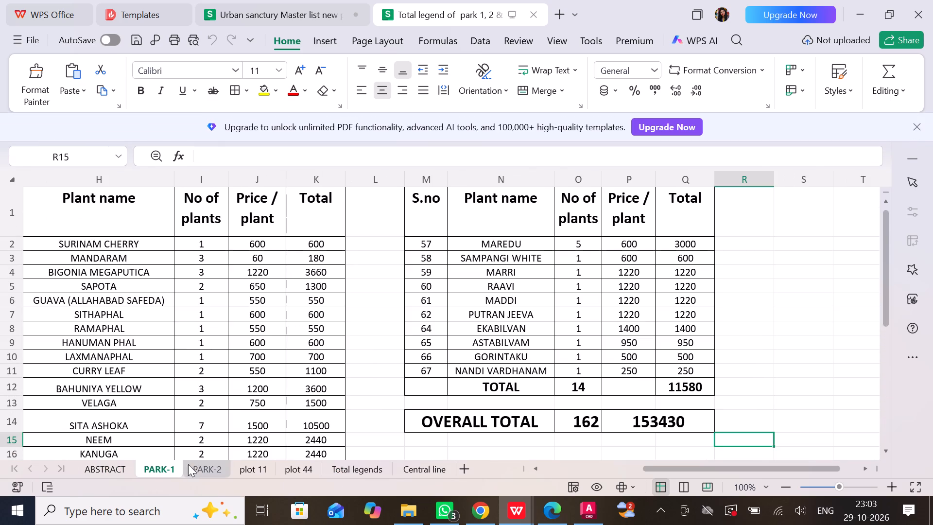
left_click(199, 465)
left_click(243, 465)
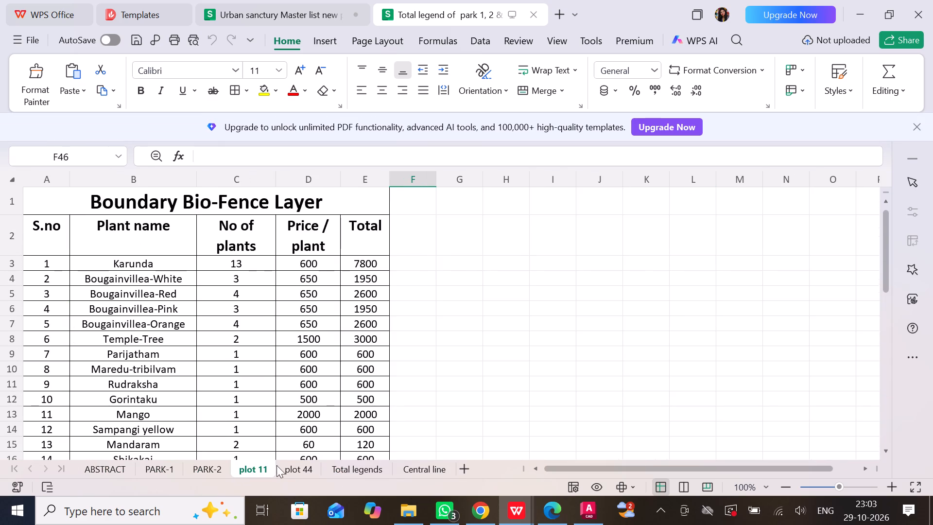
left_click(285, 465)
left_click(349, 464)
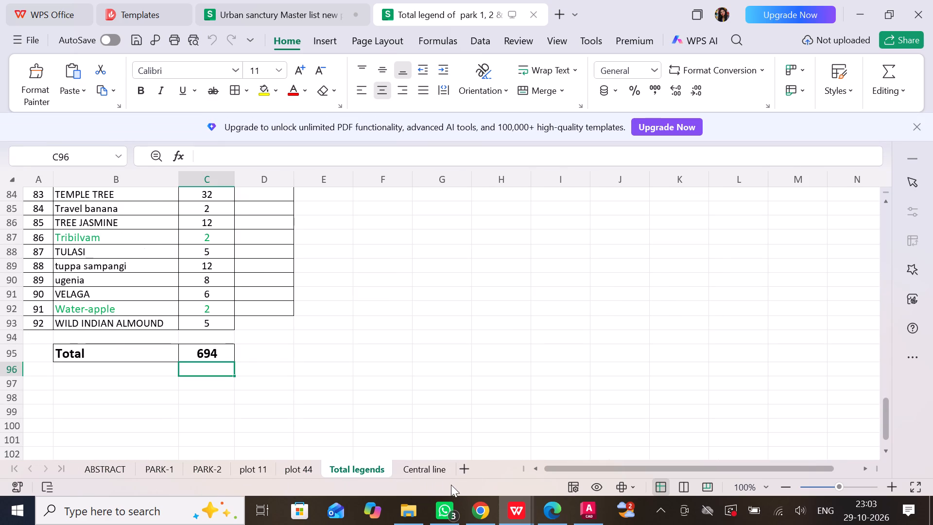
left_click(433, 473)
Compare the beginning of the Total legends sheet with the beginning of the Urban sanctury master price list.
left_click(358, 472)
scroll(316, 380, "up", 20)
scroll(316, 380, "up", 16)
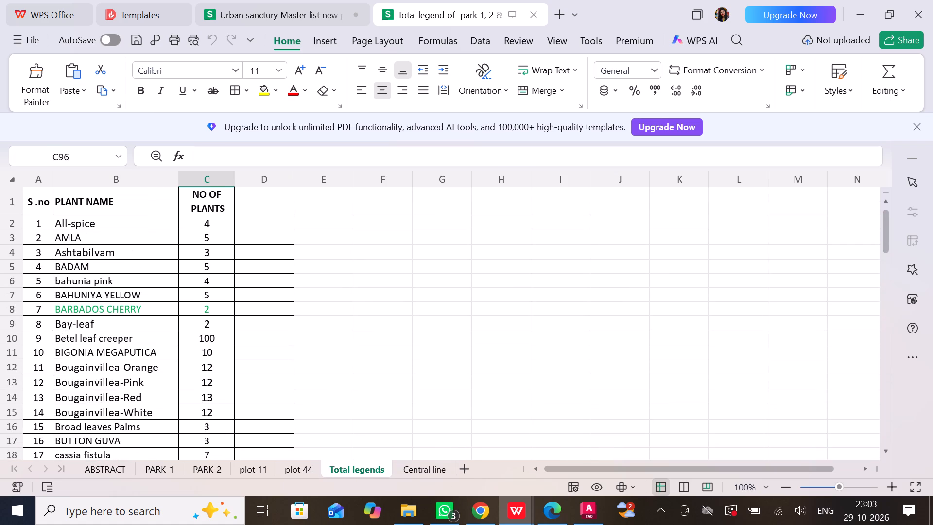
scroll(305, 373, "up", 5)
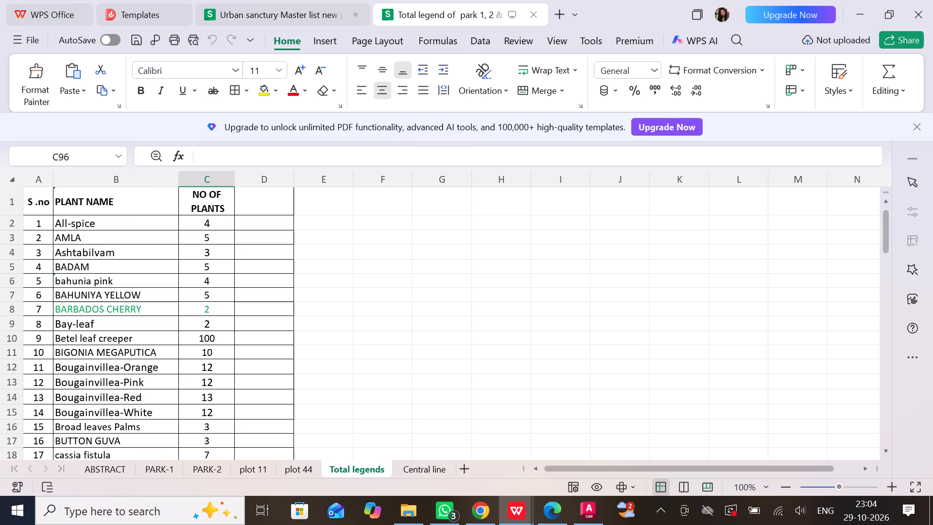
left_click(259, 13)
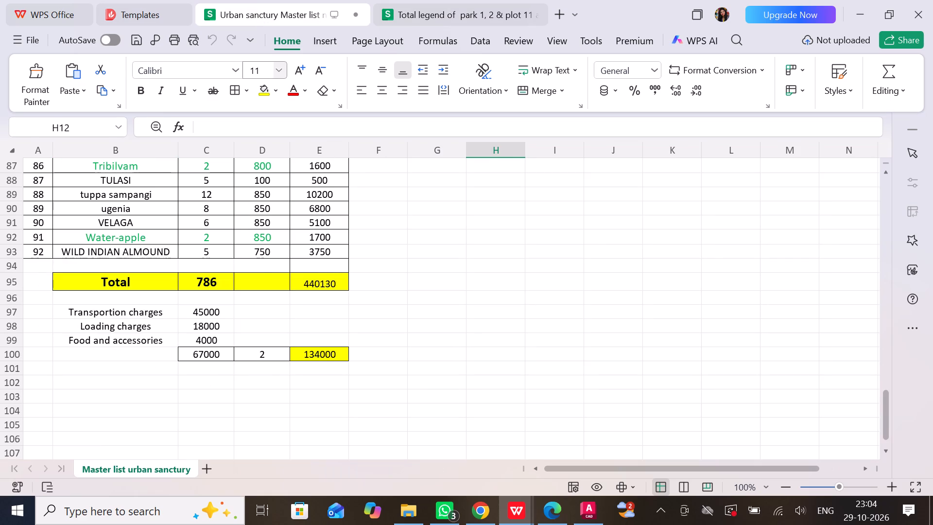
scroll(431, 457, "up", 20)
scroll(431, 457, "up", 16)
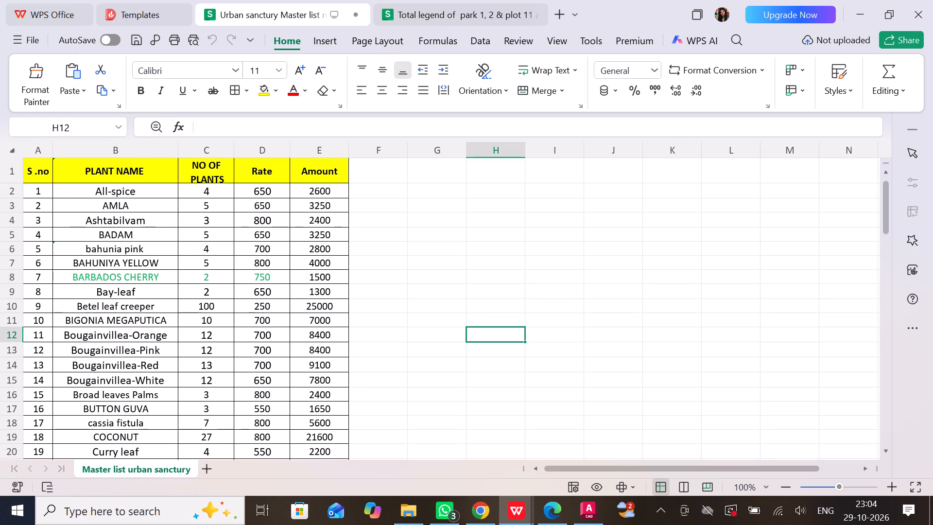
scroll(425, 409, "up", 9)
Examine the PARK-1 sheet of the Total legend workbook, covering all its plant tables, prices and totals.
left_click(462, 5)
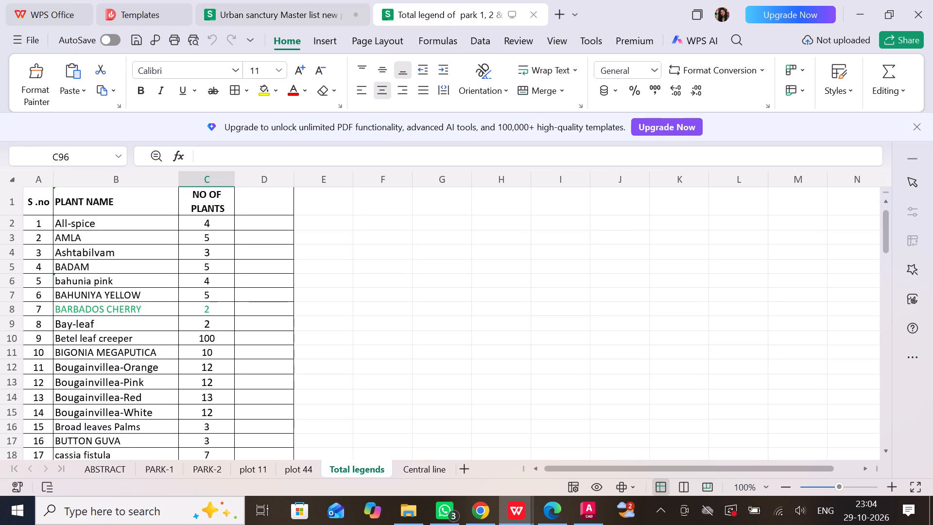
left_click(169, 471)
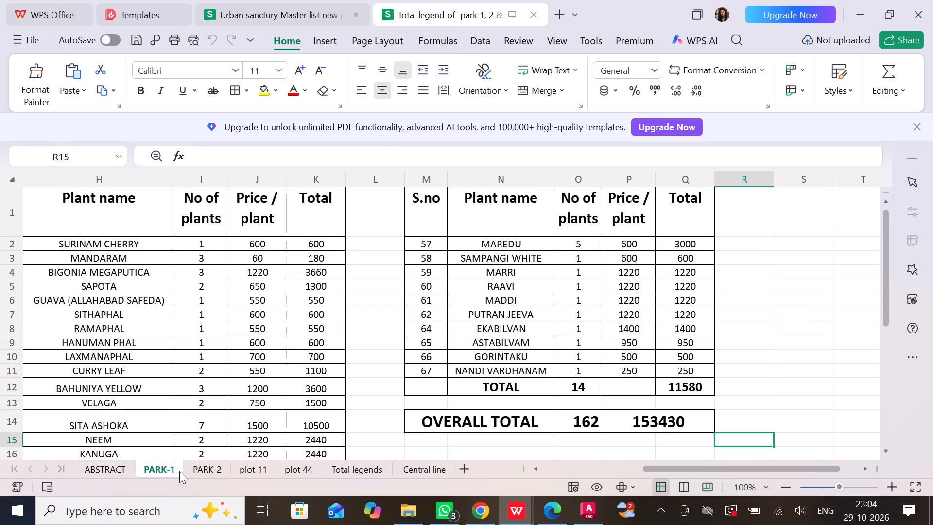
scroll(348, 395, "down", 6)
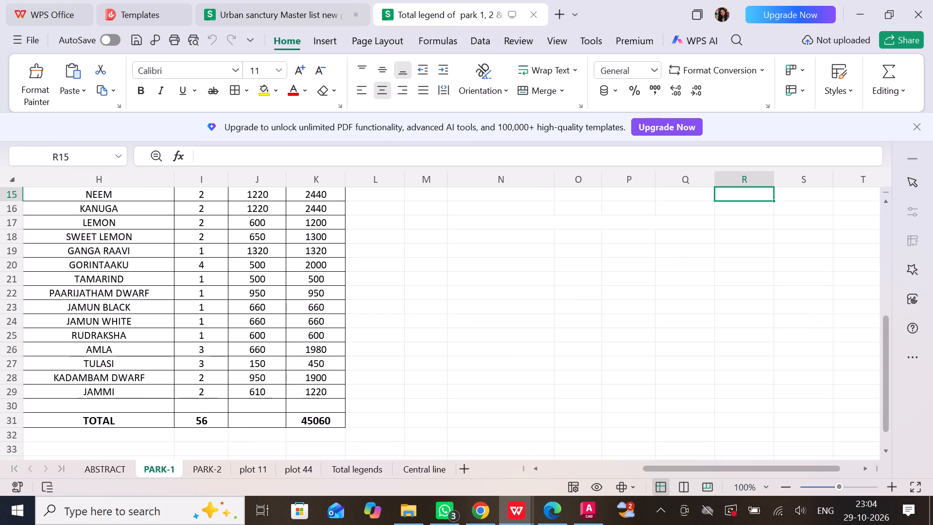
scroll(347, 396, "up", 11)
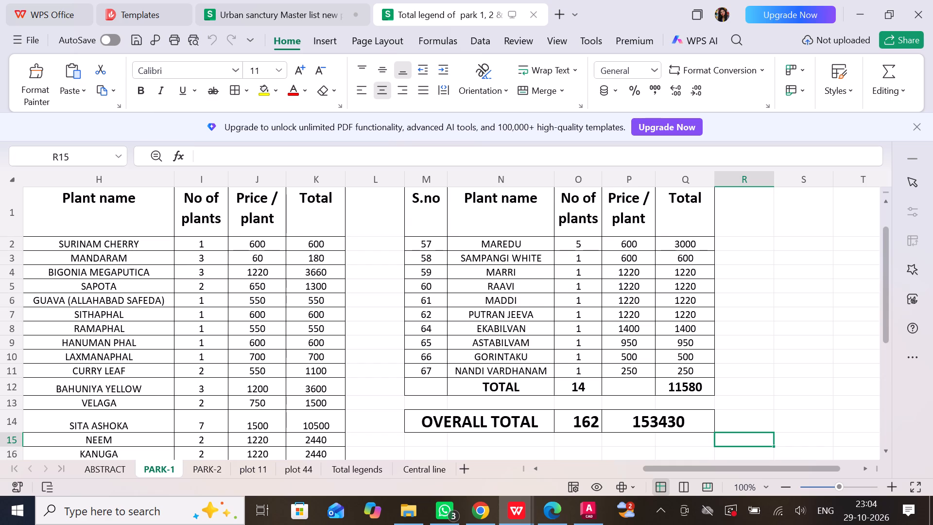
left_click_drag(676, 471, 496, 480)
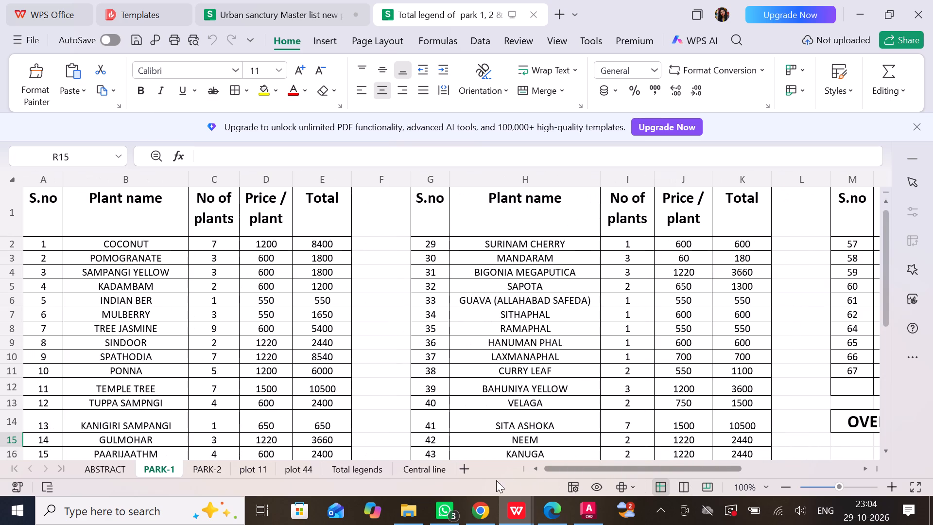
left_click_drag(496, 480, 467, 481)
scroll(483, 378, "down", 5)
scroll(482, 378, "up", 2)
scroll(482, 378, "down", 5)
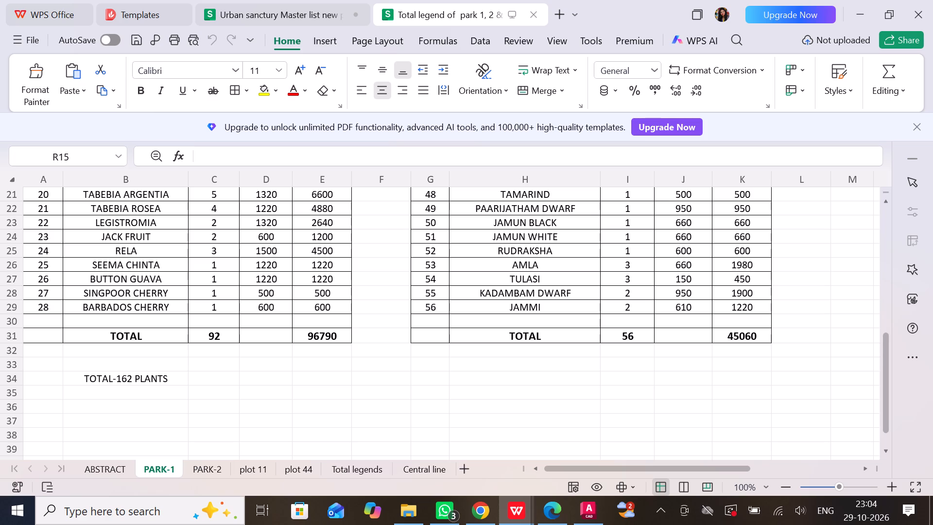
Examine the plant rates and quantities throughout the Urban sanctury master list for comparison with the PARK-1 sheet.
left_click(267, 13)
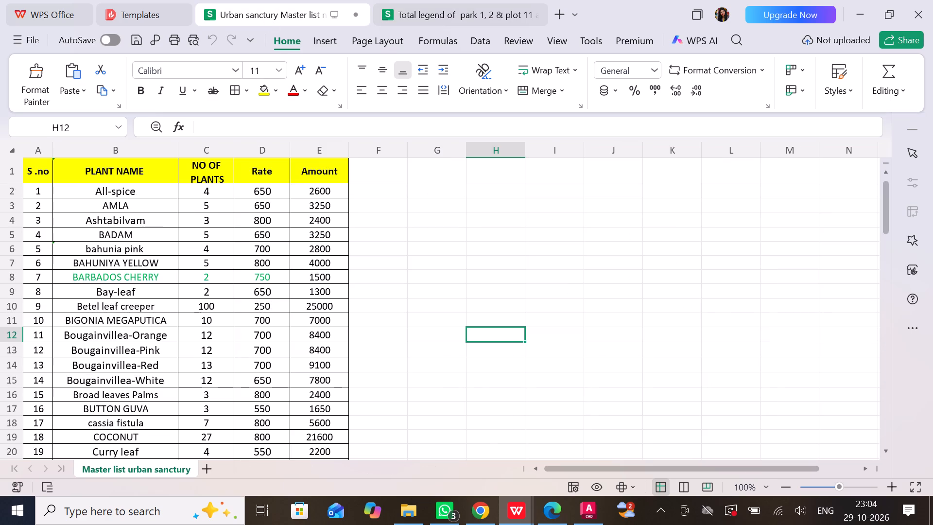
scroll(242, 350, "down", 18)
scroll(242, 351, "down", 4)
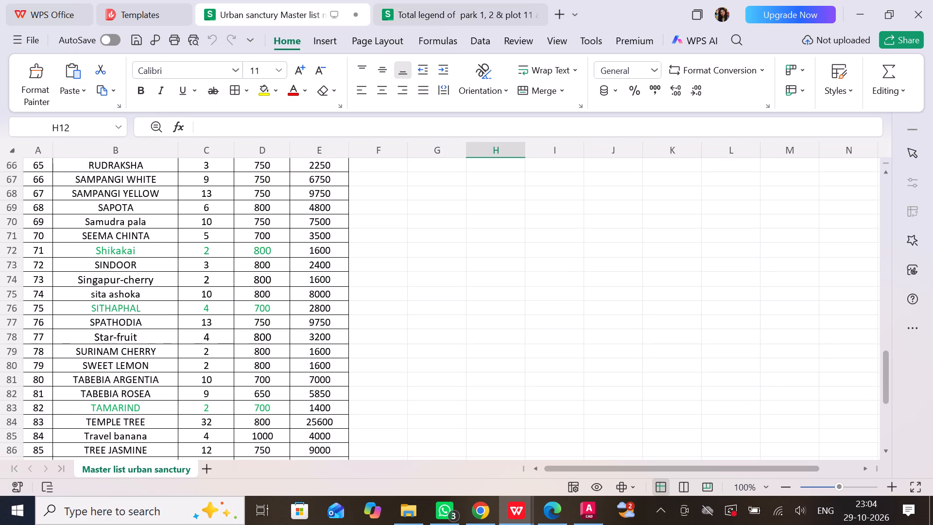
scroll(242, 351, "down", 4)
scroll(242, 351, "up", 19)
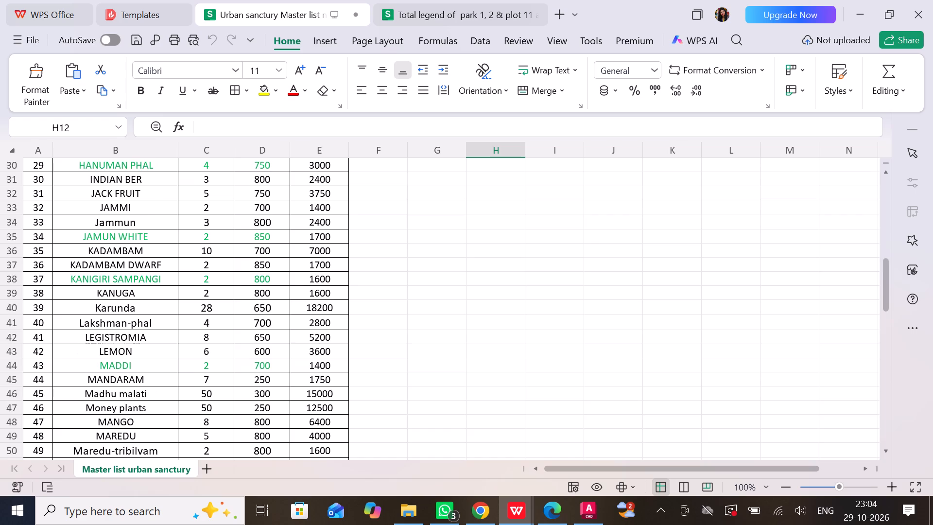
scroll(242, 351, "up", 2)
scroll(324, 254, "up", 11)
Examine the plant quantities and prices on the plot 11 and plot 44 sheets of the Total legend workbook.
left_click(447, 16)
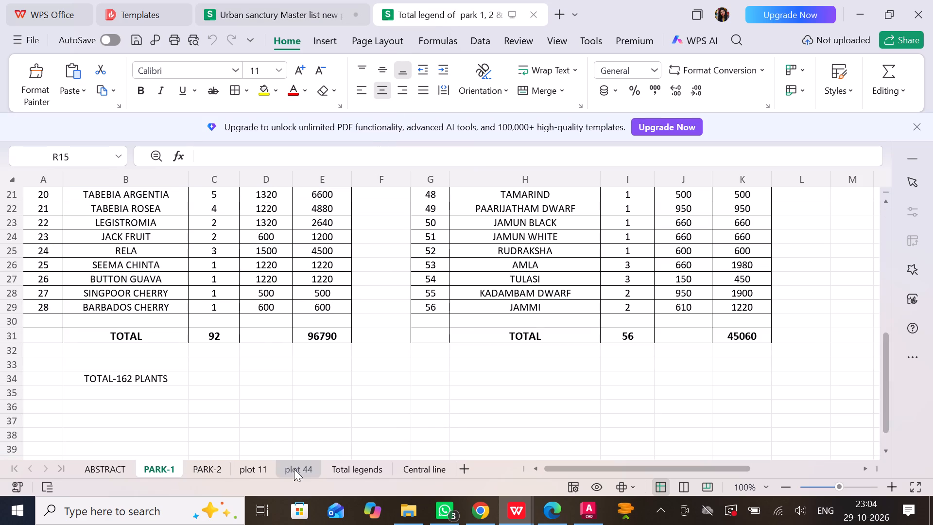
left_click(257, 468)
scroll(334, 351, "down", 10)
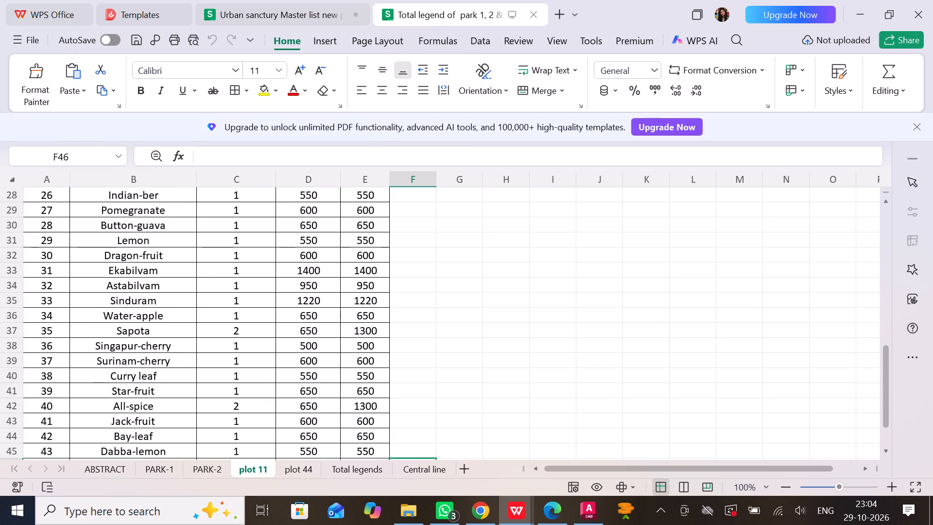
scroll(334, 352, "down", 5)
left_click(298, 463)
scroll(317, 422, "down", 5)
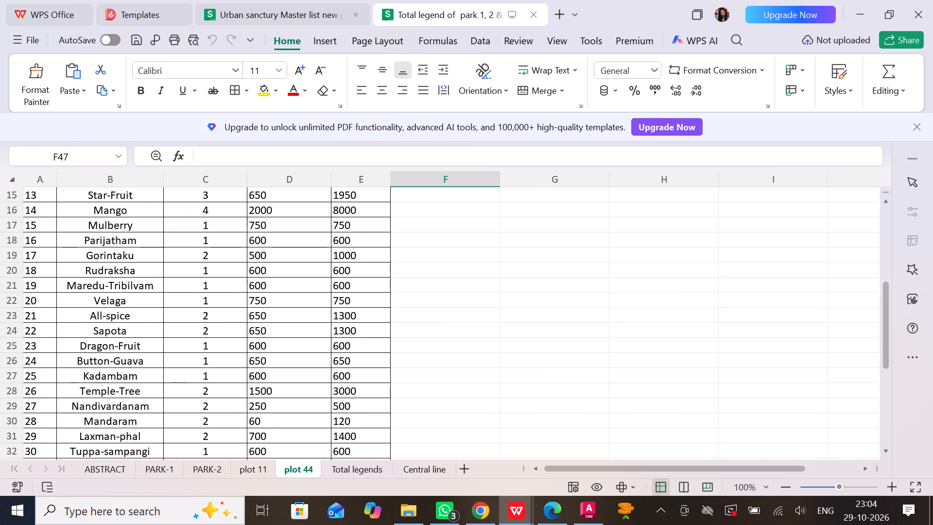
scroll(317, 420, "down", 9)
scroll(318, 437, "up", 4)
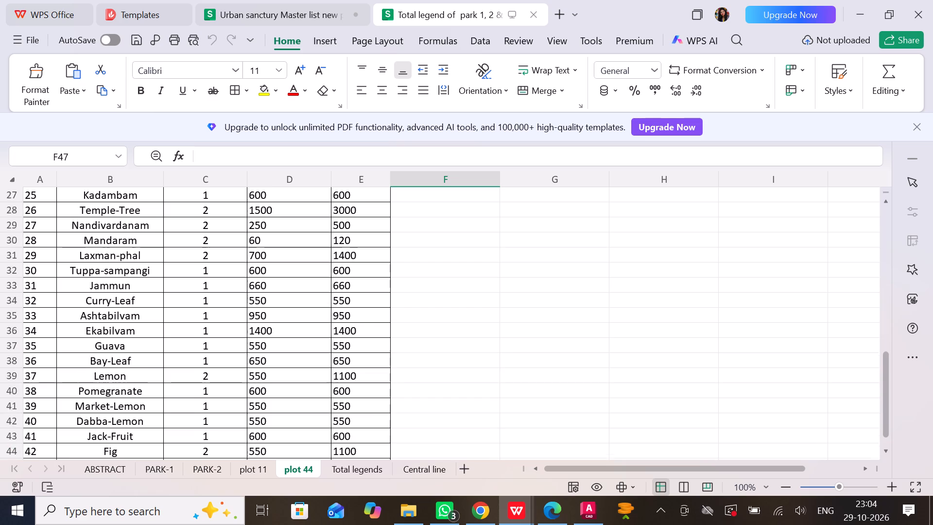
Close the Total legend workbook and duplicate its file within the Urban sanctuary folder.
scroll(319, 430, "up", 20)
scroll(319, 430, "up", 3)
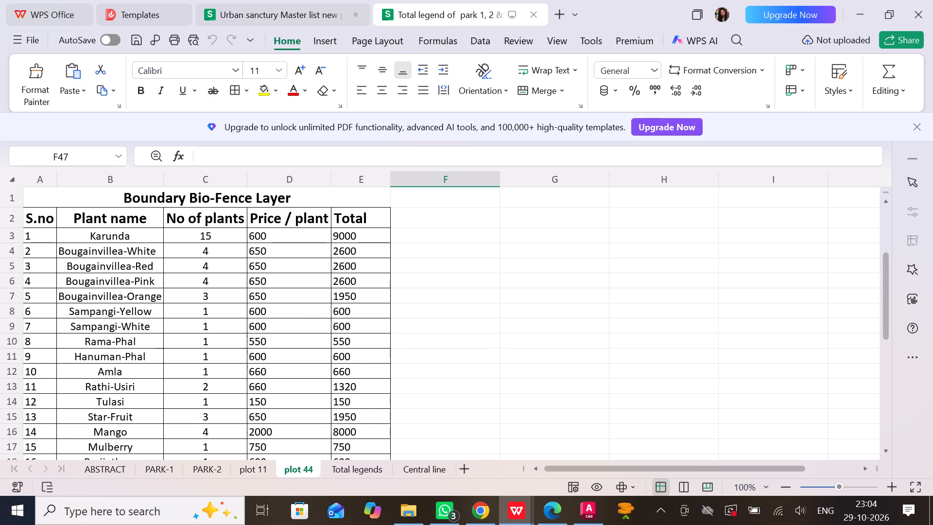
scroll(319, 430, "up", 4)
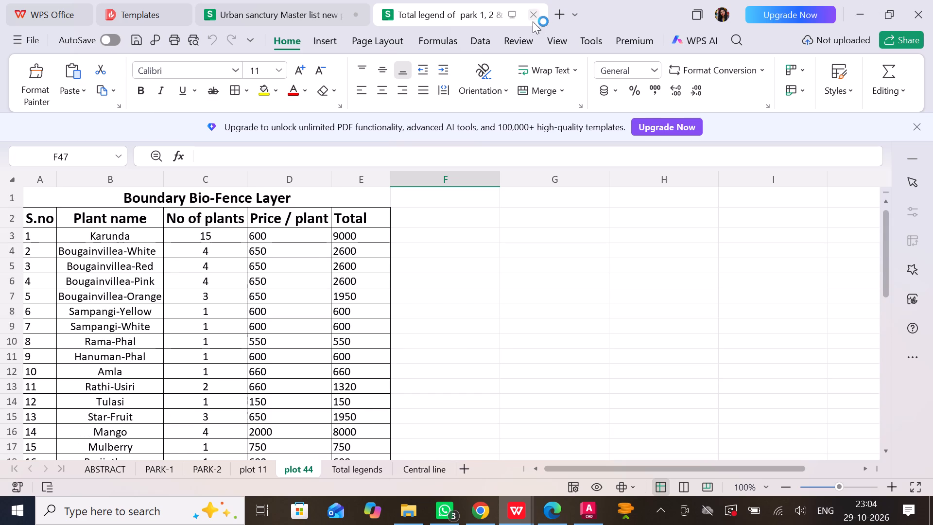
left_click(530, 18)
left_click(856, 11)
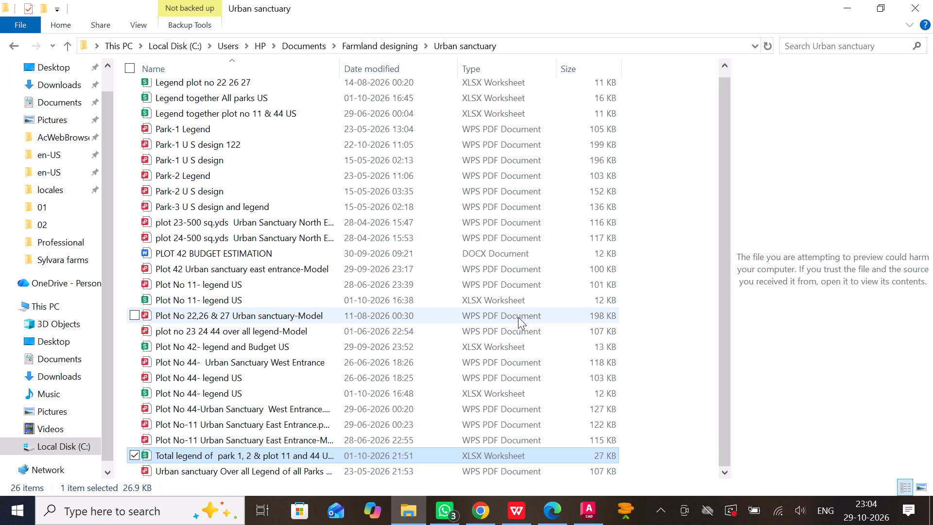
key("ctrl+c")
scroll(472, 332, "down", 11)
key("ctrl+v")
scroll(608, 403, "down", 3)
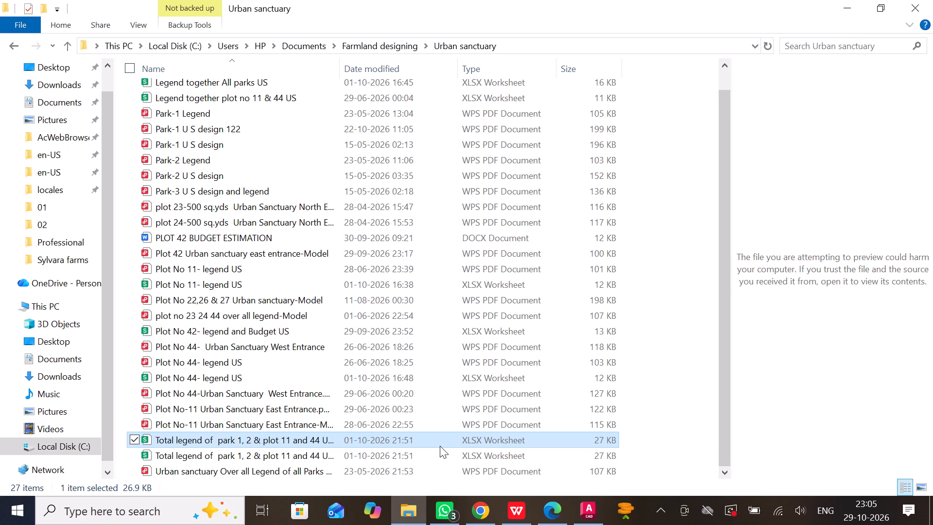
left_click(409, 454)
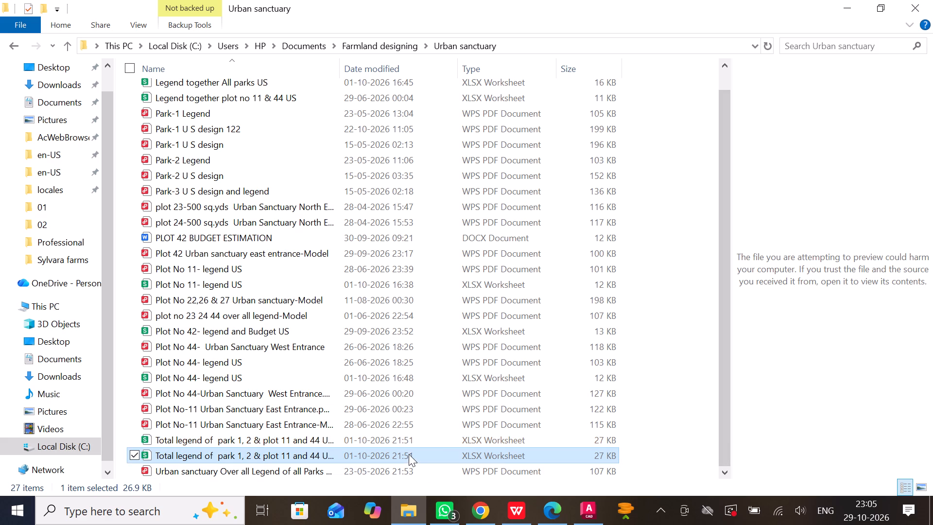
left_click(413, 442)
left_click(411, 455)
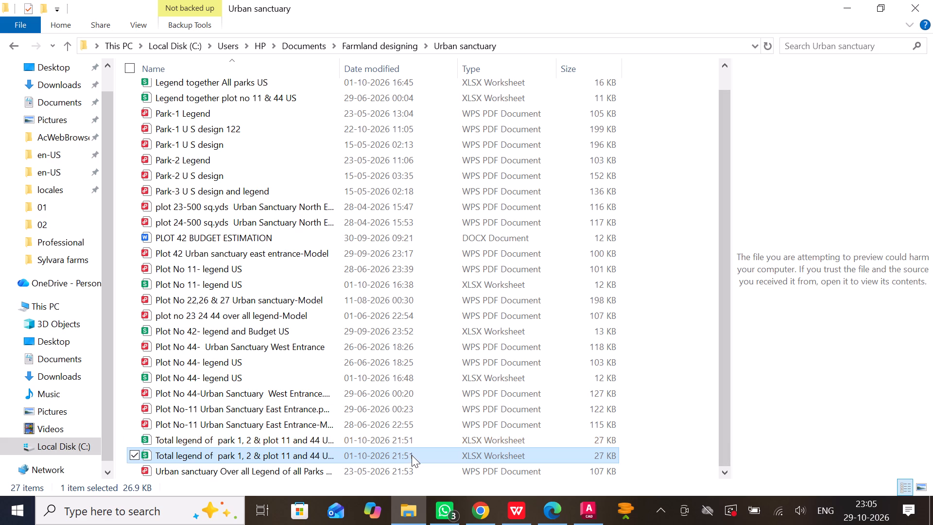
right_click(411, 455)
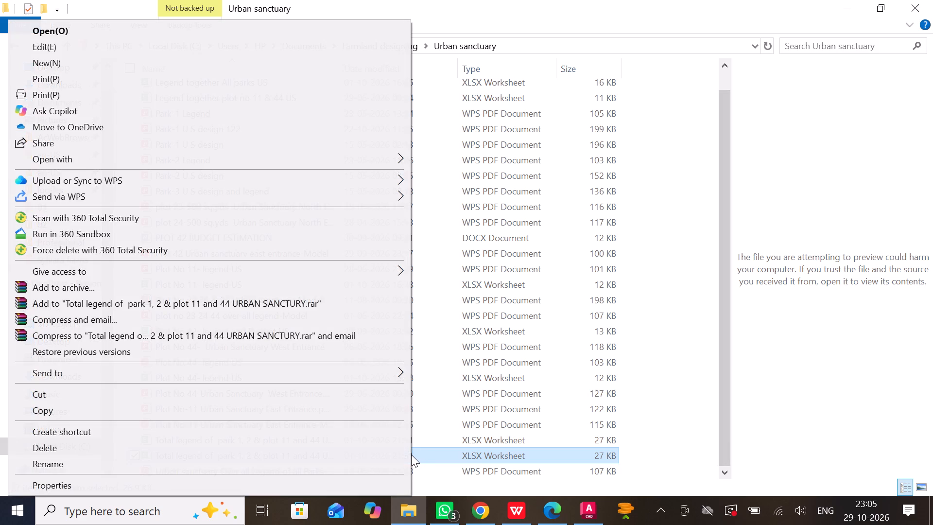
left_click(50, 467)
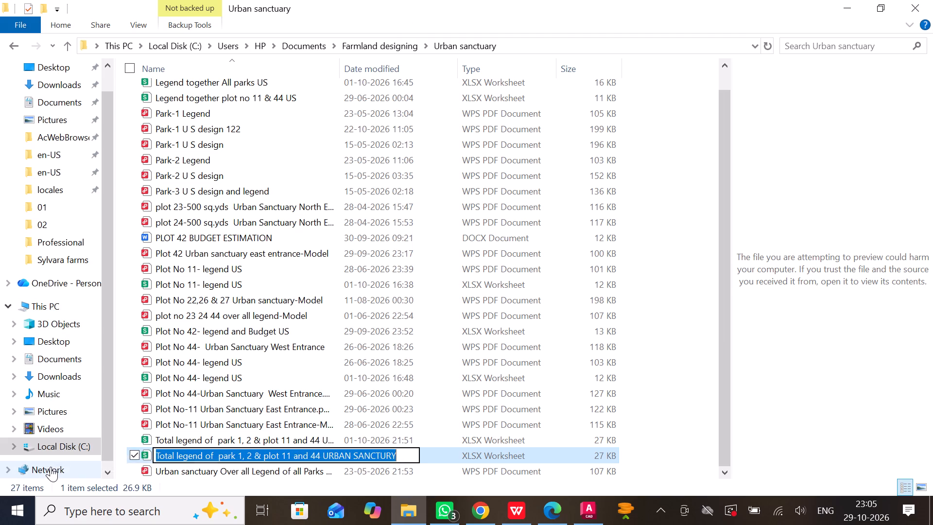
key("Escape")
Rename the duplicated workbook file as "Total legend of plot 11 and 44 new".
left_click(452, 434)
right_click(452, 434)
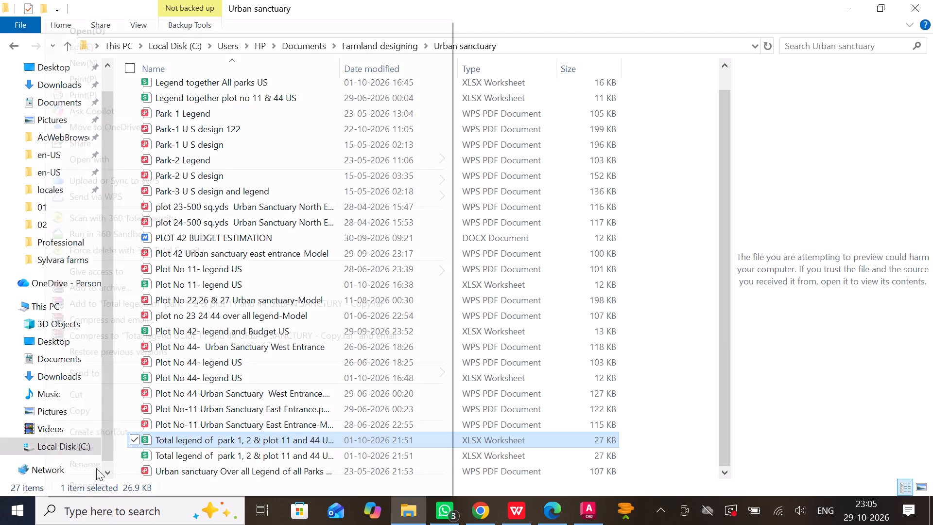
left_click(87, 462)
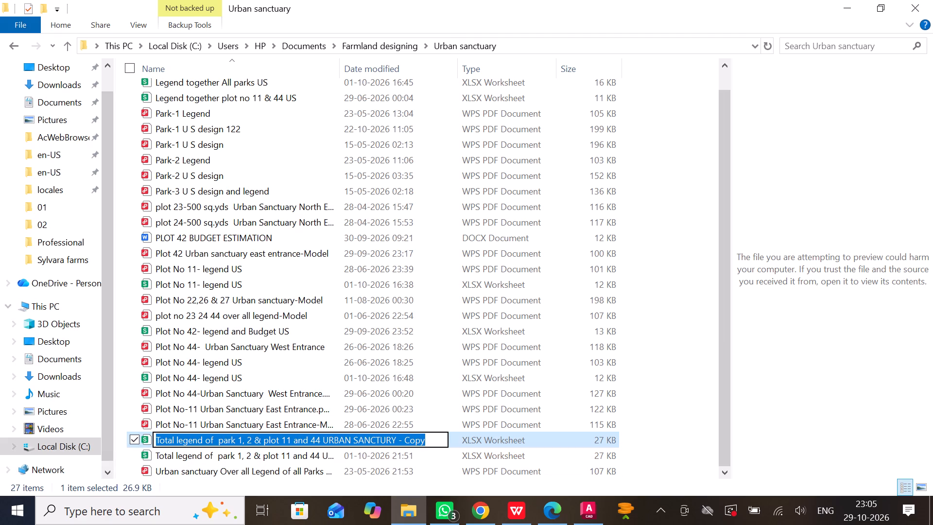
left_click(396, 439)
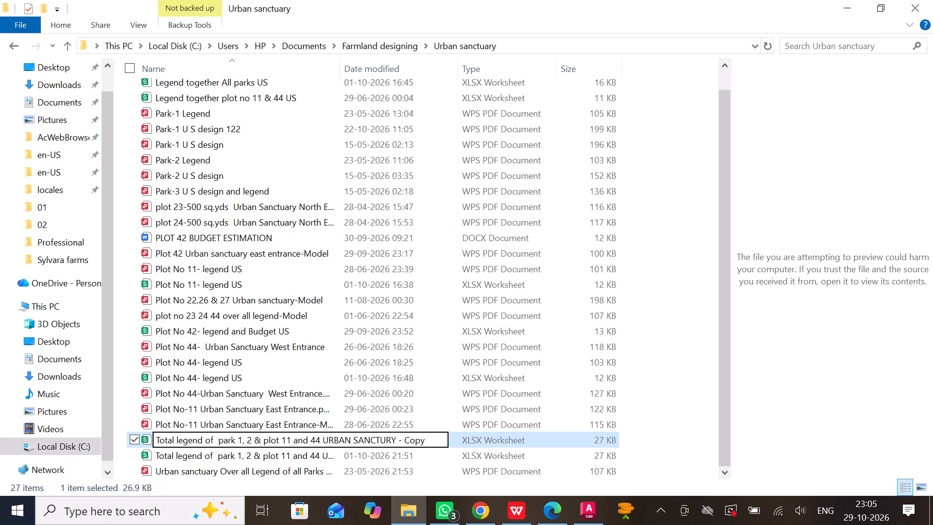
key("Home")
key("BackSpace")
key("BackSpace")
key("BackSpace")
key("BackSpace")
key("BackSpace")
key("BackSpace")
key("BackSpace")
key("BackSpace")
key("BackSpace")
key("BackSpace")
key("BackSpace")
key("BackSpace")
key("BackSpace")
key("BackSpace")
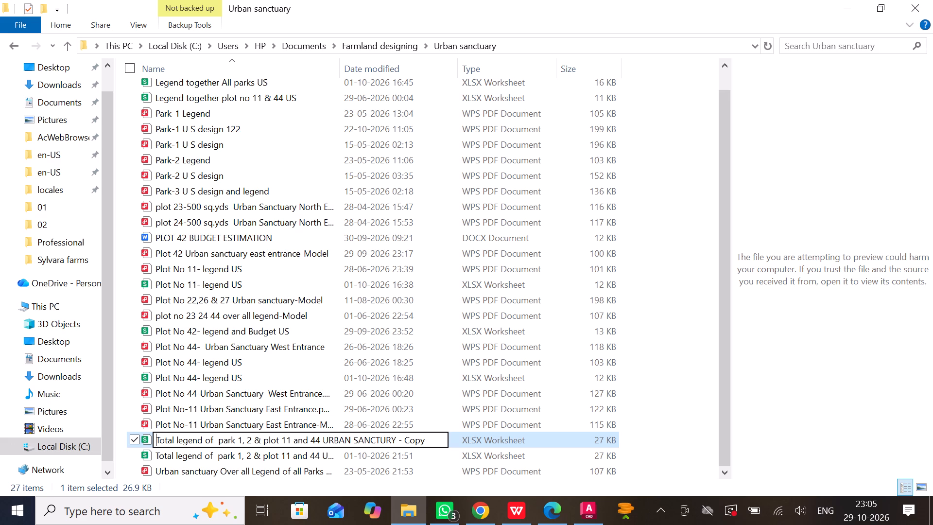
left_click(394, 438)
left_click(399, 438)
key("BackSpace")
key("BackSpace")
key("BackSpace")
key("BackSpace")
key("BackSpace")
key("BackSpace")
key("BackSpace")
key("BackSpace")
key("BackSpace")
key("BackSpace")
key("BackSpace")
key("BackSpace")
key("BackSpace")
key("BackSpace")
key("BackSpace")
key("BackSpace")
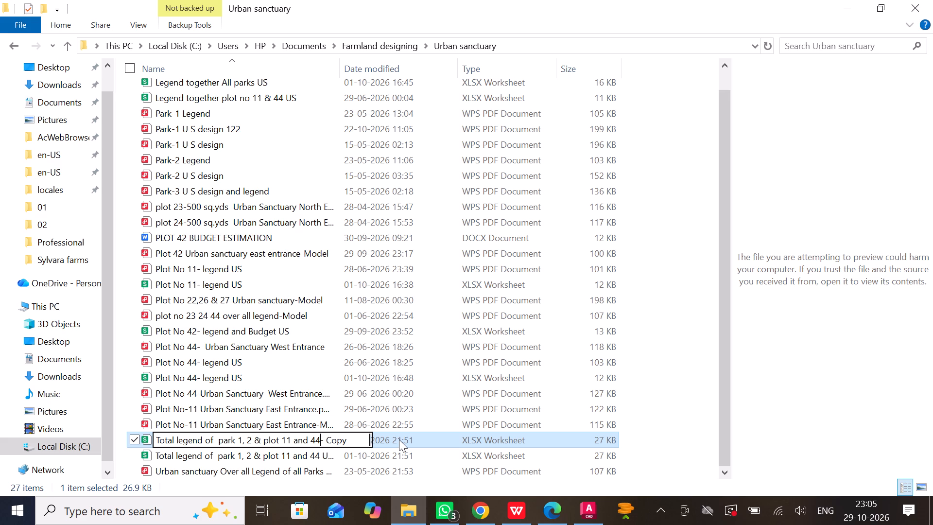
key("Left")
key("Left")
key("Left")
key("Left")
key("Left")
key("Left")
key("Left")
key("Left")
key("Left")
key("Left")
key("Left")
key("Left")
key("Left")
key("Left")
key("BackSpace")
key("BackSpace")
key("BackSpace")
key("BackSpace")
key("BackSpace")
key("BackSpace")
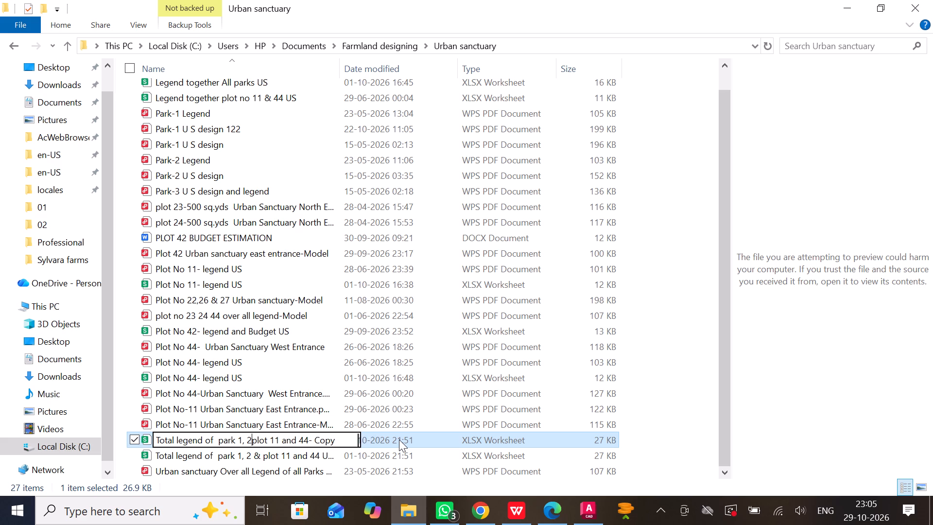
key("BackSpace")
key("BackSpace")
key("BackSpace")
key("BackSpace")
key("BackSpace")
key("BackSpace")
key("BackSpace")
key("BackSpace")
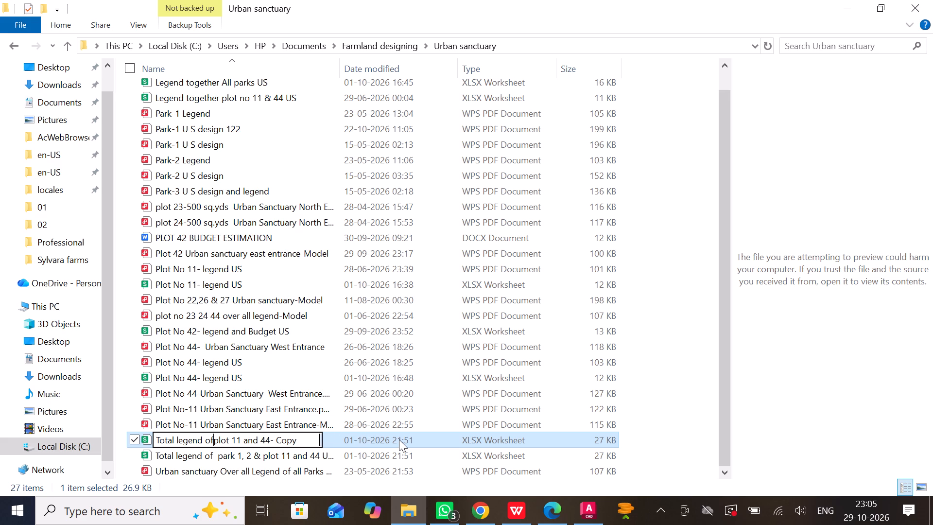
key("space")
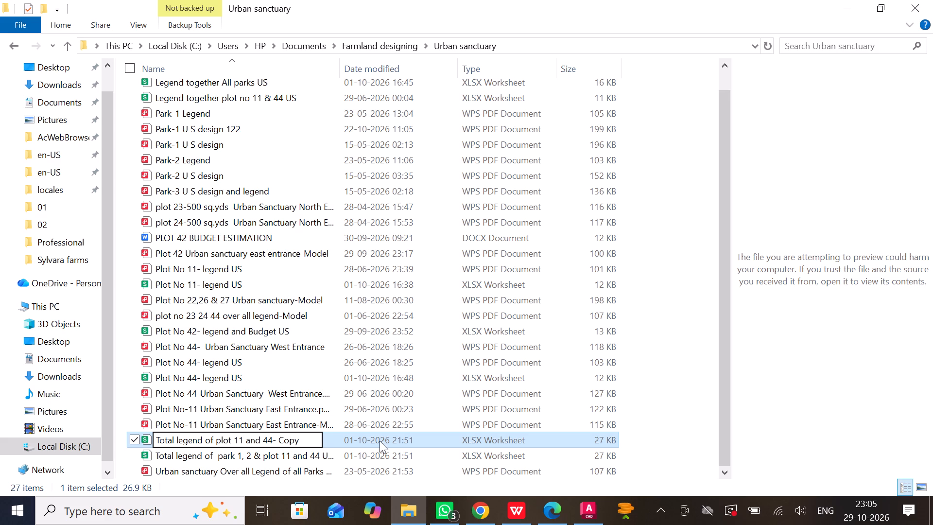
left_click(302, 436)
key("BackSpace")
key("BackSpace")
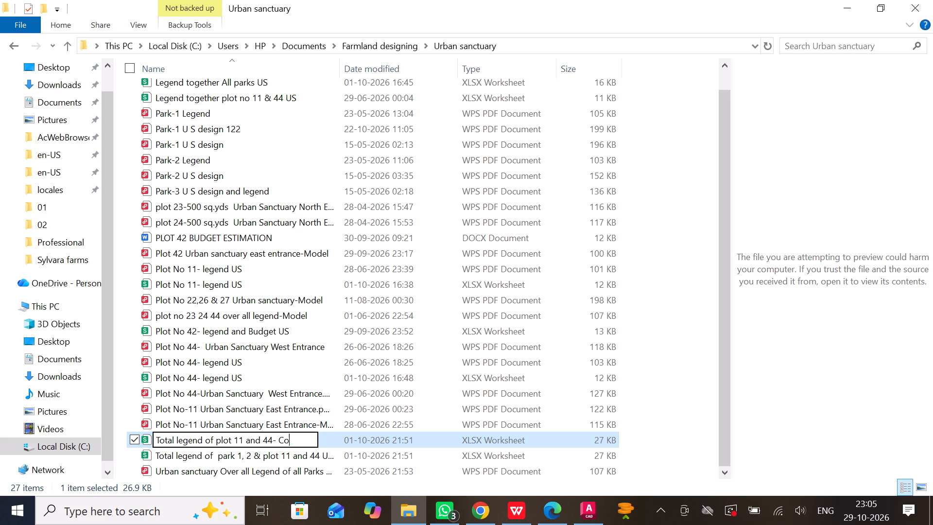
key("BackSpace")
key("BackSpace")
key("BackSpace")
key("BackSpace")
key("space")
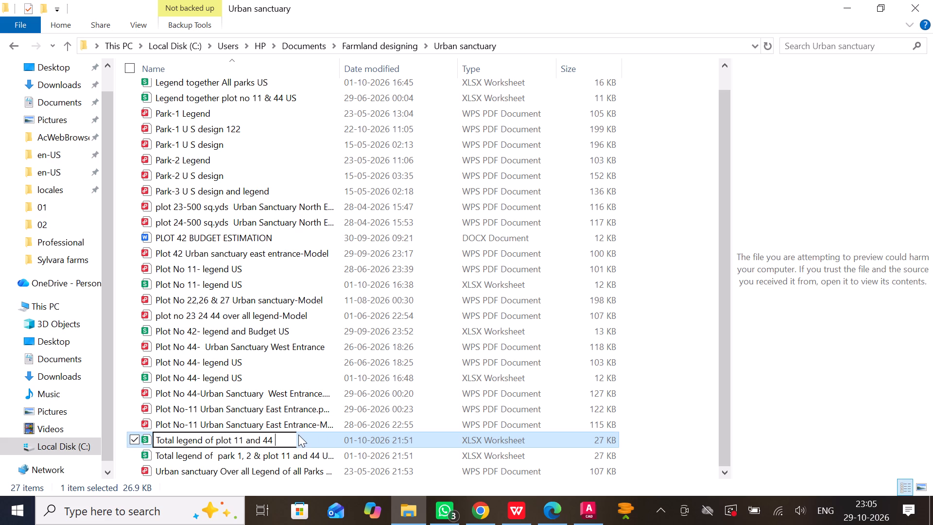
type("new")
key("Return")
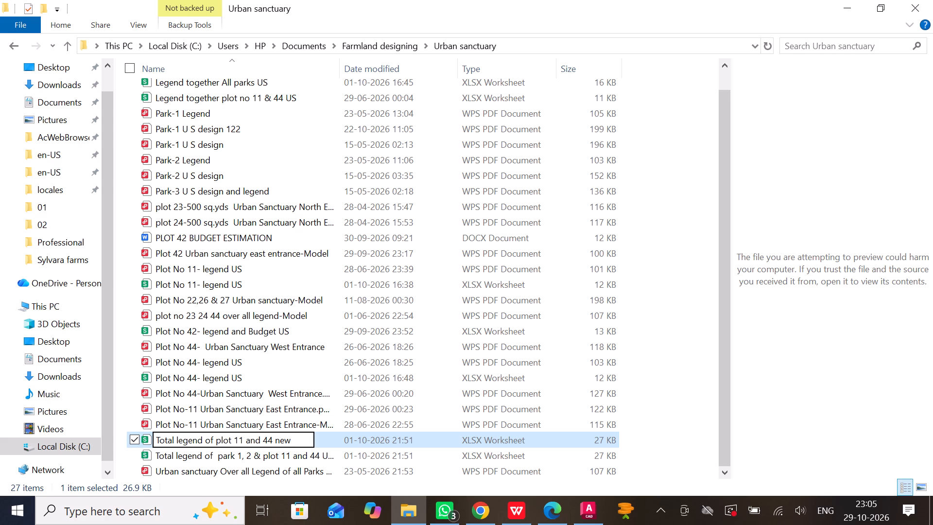
Open the "Total legend of plot 11 and 44 new" workbook in WPS Office.
key("Return")
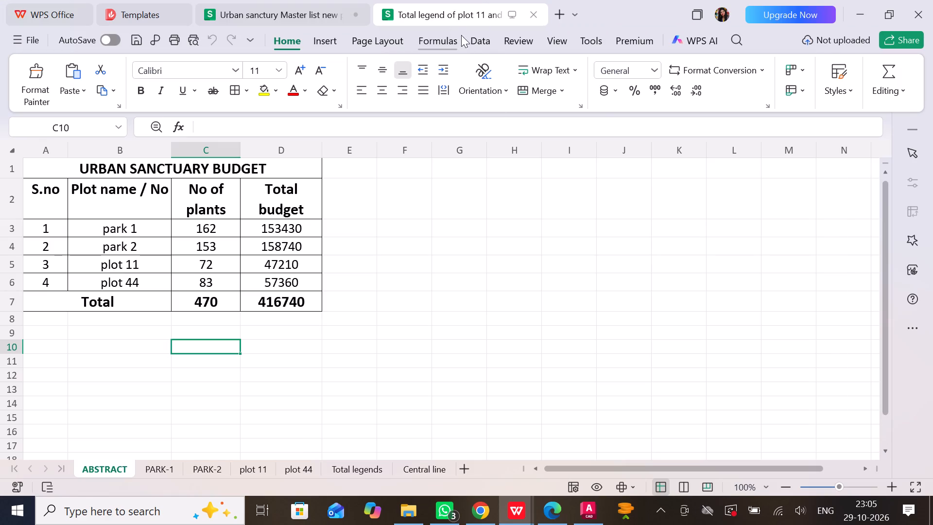
left_click(449, 12)
Delete the PARK-1 and PARK-2 sheets from the workbook.
right_click(98, 466)
left_click(261, 405)
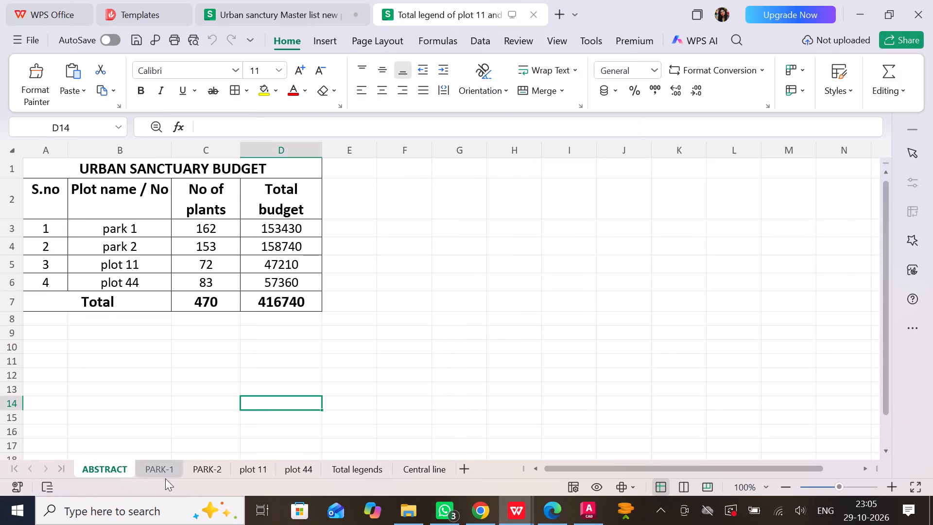
right_click(155, 469)
left_click(209, 159)
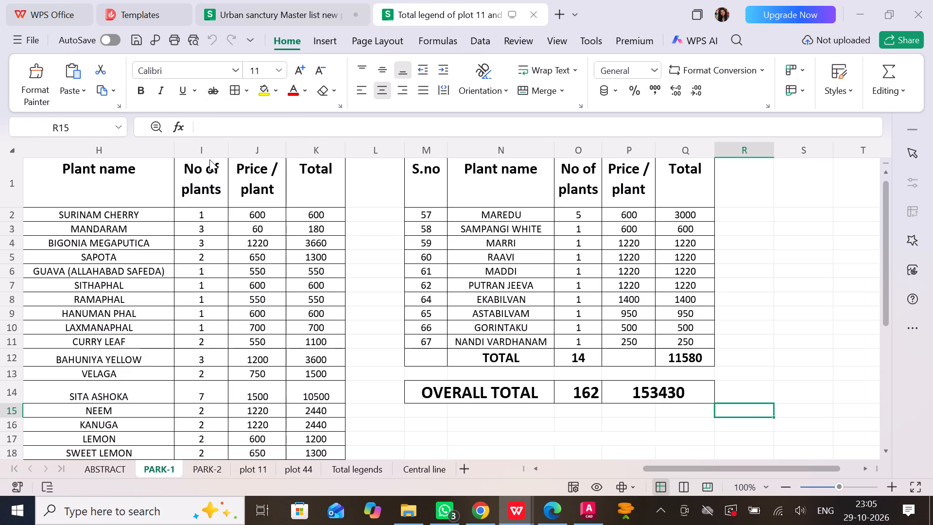
left_click(509, 281)
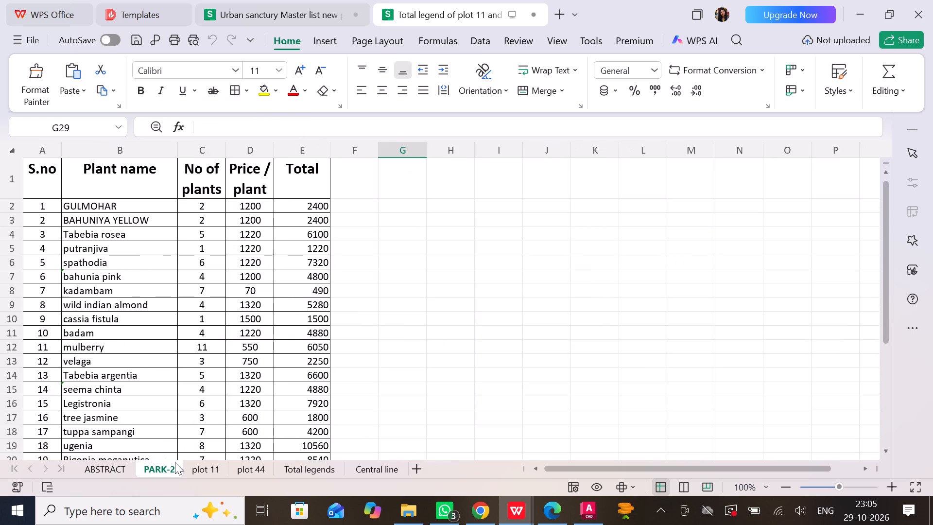
right_click(154, 469)
left_click(197, 159)
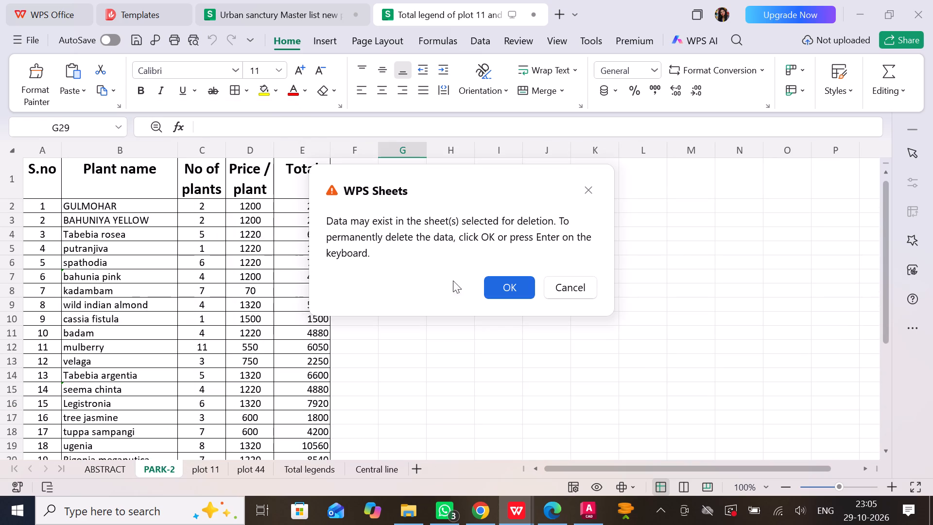
key("Return")
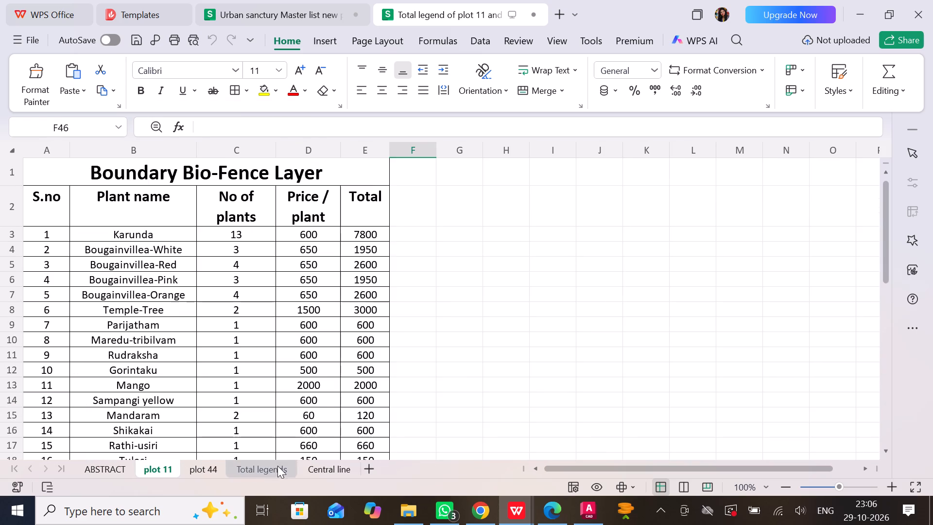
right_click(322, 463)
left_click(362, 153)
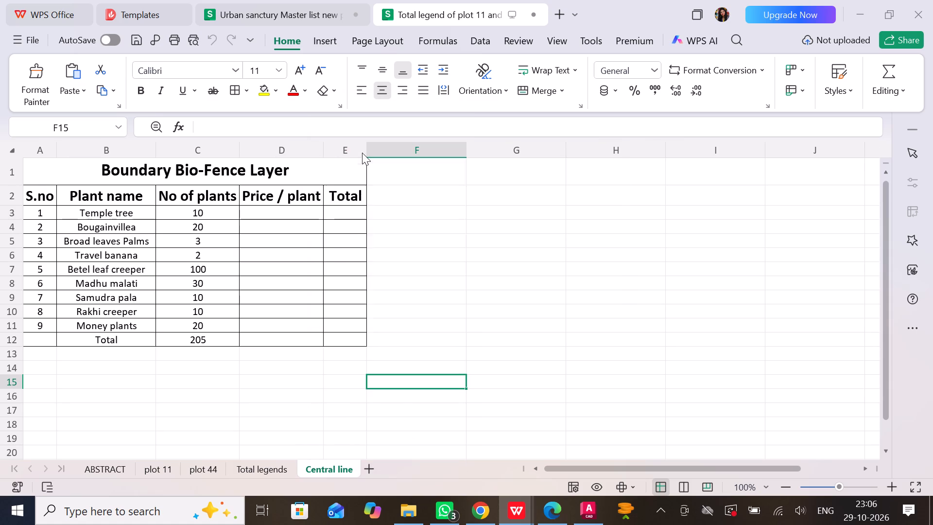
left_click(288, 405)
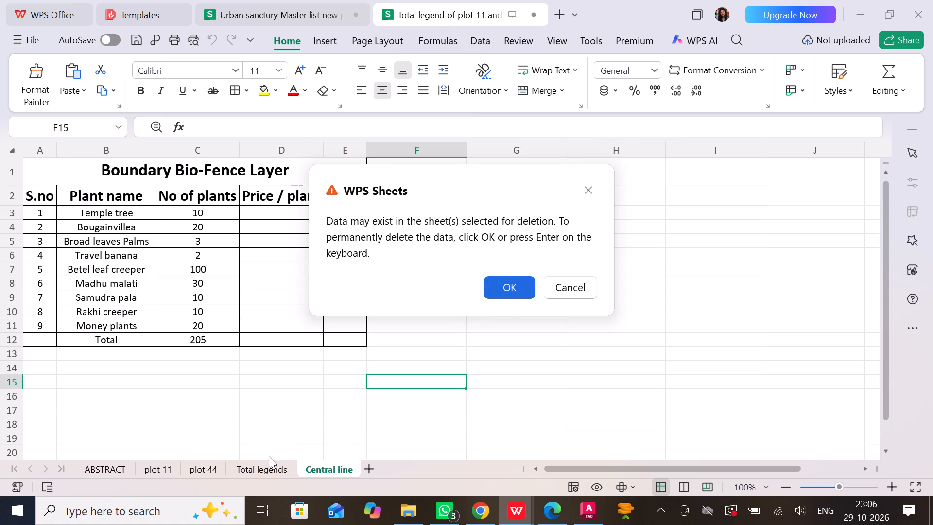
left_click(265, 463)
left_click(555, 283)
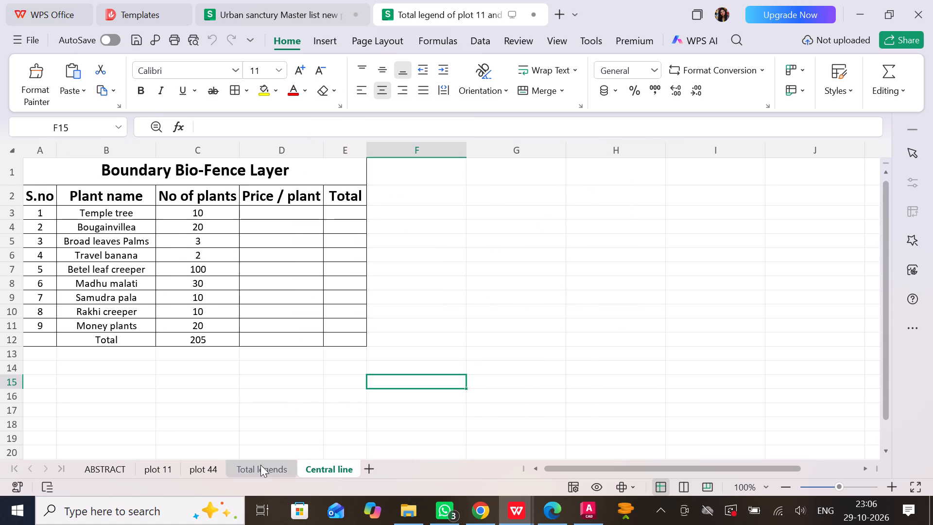
Delete the Total legends sheet from the workbook.
left_click(260, 466)
right_click(260, 466)
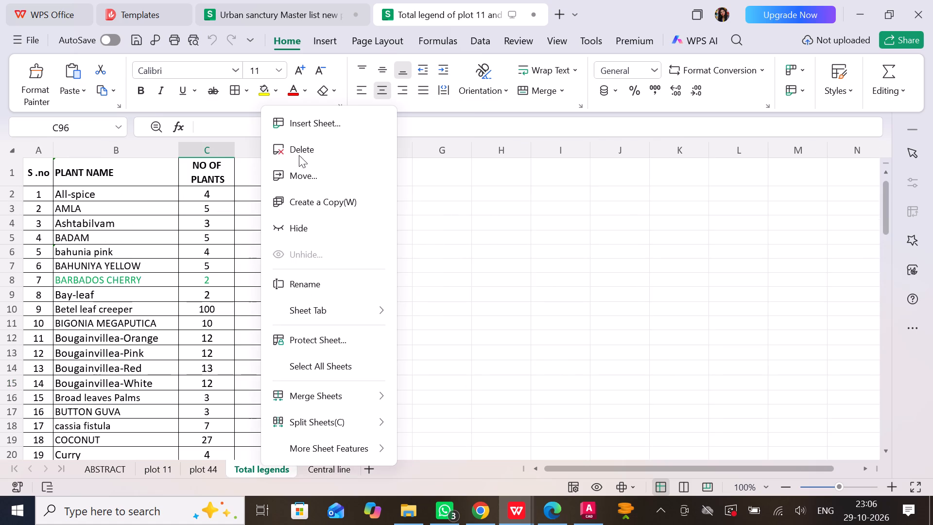
left_click(298, 150)
left_click(493, 283)
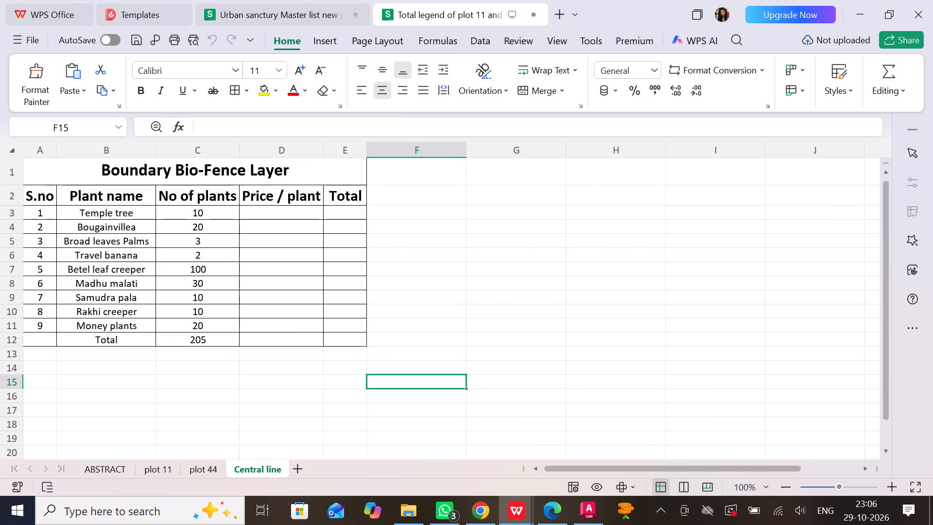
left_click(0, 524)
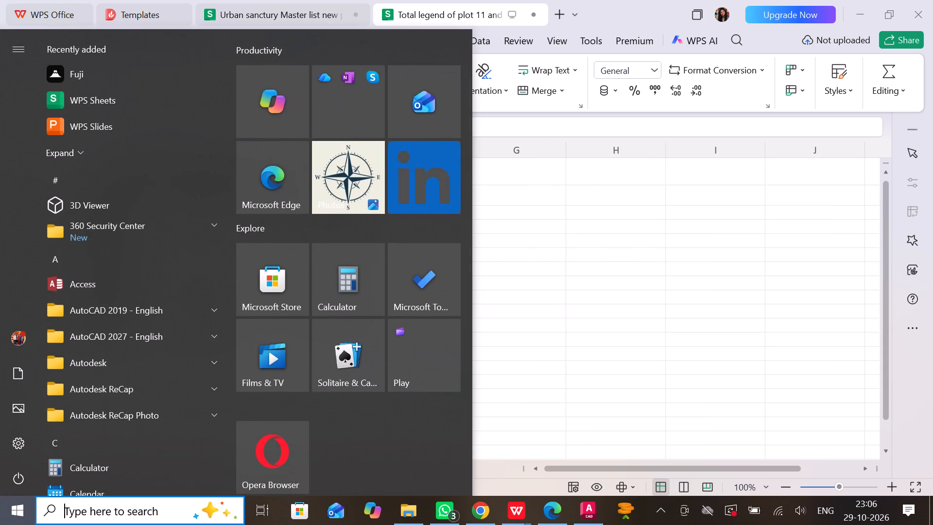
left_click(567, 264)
Delete the park 1 and park 2 entries from the ABSTRACT sheet's budget table, shifting the cells below up.
left_click(100, 472)
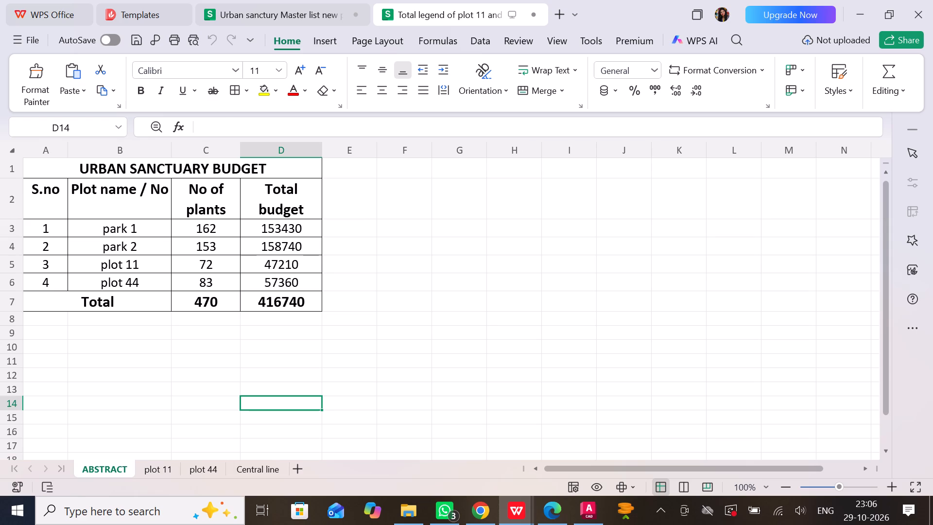
left_click_drag(103, 224, 277, 251)
right_click(277, 251)
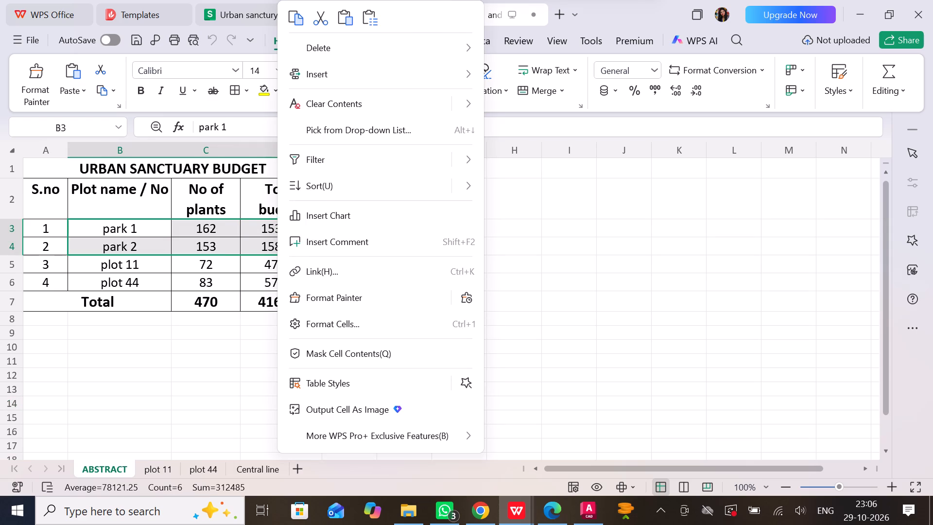
left_click(334, 49)
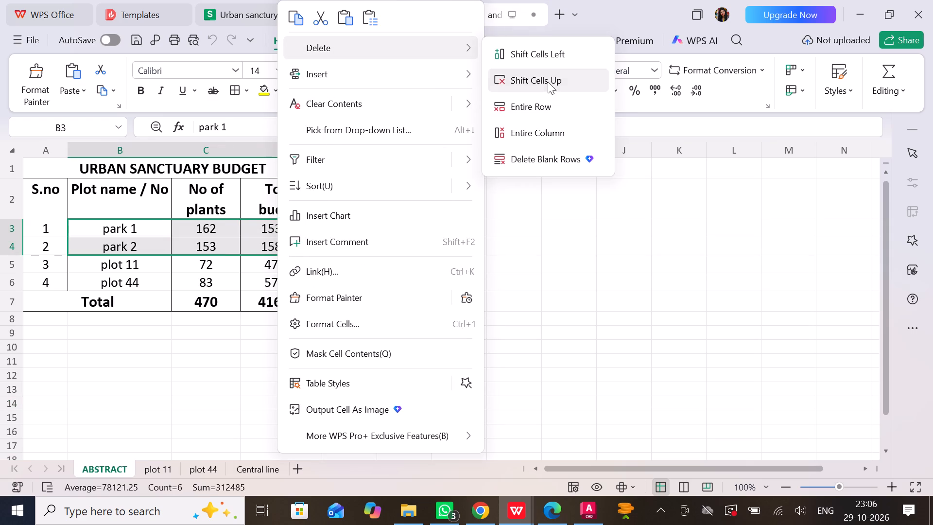
left_click(548, 82)
left_click(520, 284)
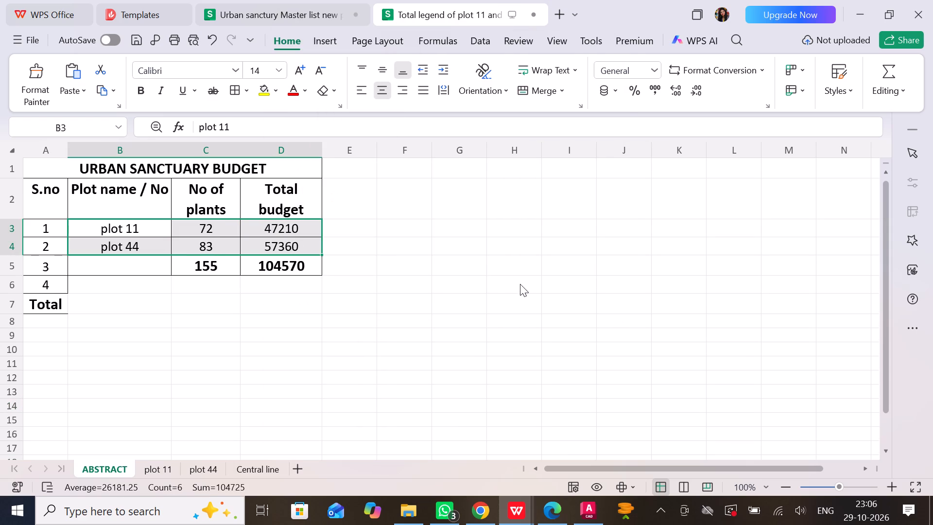
Delete the leftover serial numbers 3 and 4 from the S.no column, shifting the Total label up.
left_click_drag(45, 264, 52, 278)
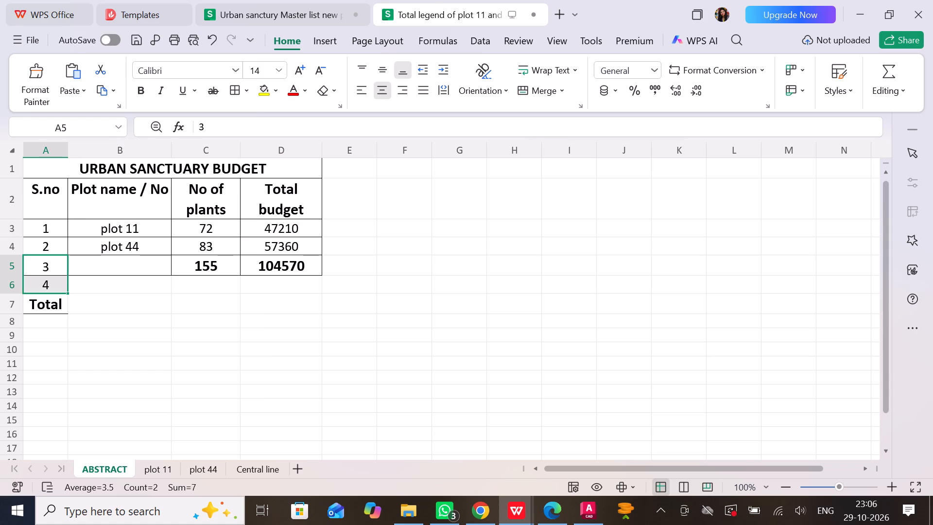
right_click(52, 278)
left_click(111, 53)
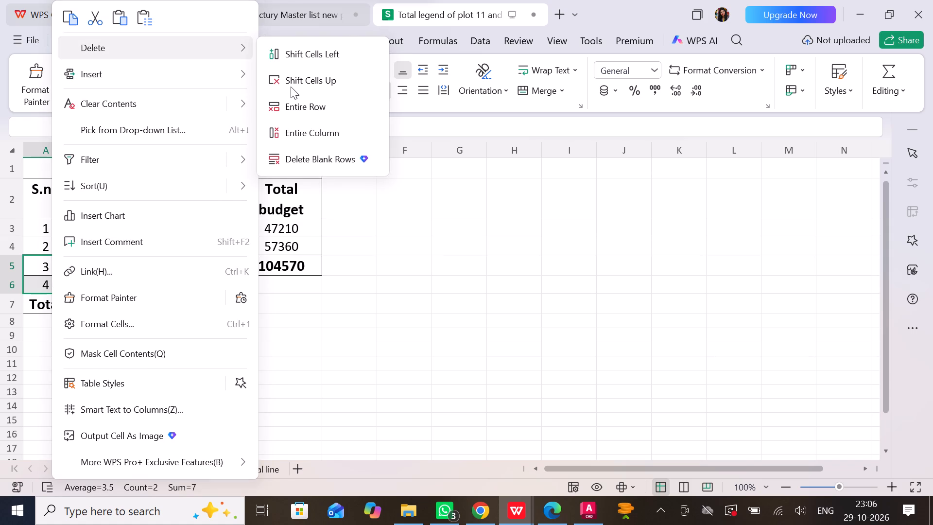
left_click(293, 87)
left_click(145, 292)
Merge the Total label cell with the empty cell beside it in row 5 of the budget table.
left_click_drag(52, 261, 94, 265)
left_click(536, 95)
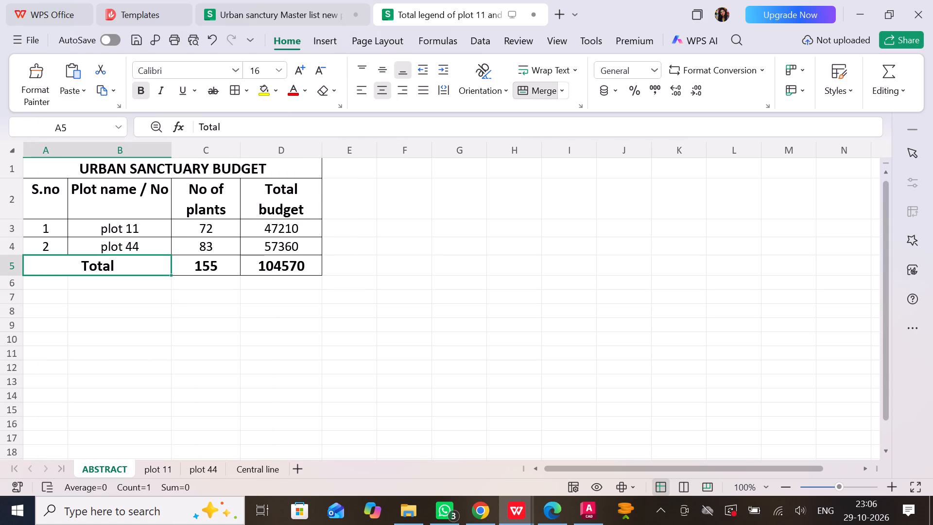
left_click(351, 345)
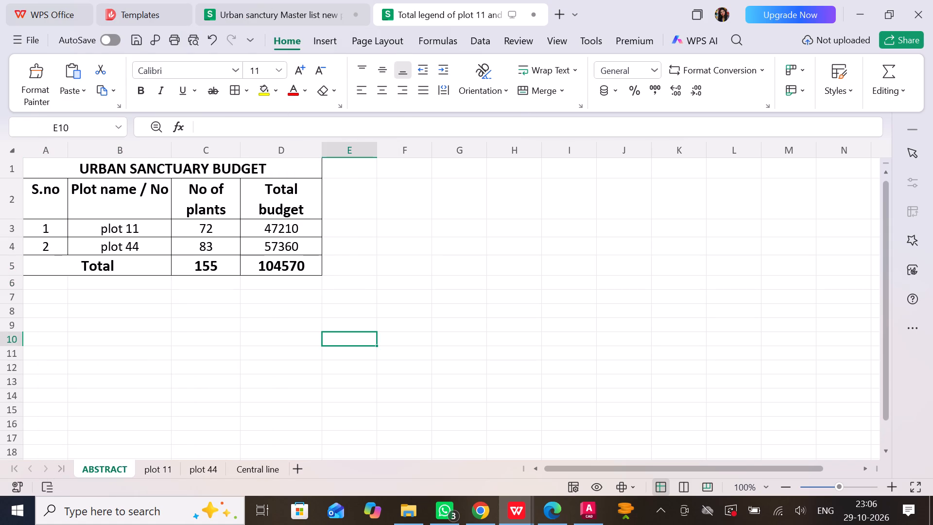
Insert a blank column between No of plants and Price / plant on the plot 11 sheet.
left_click(155, 466)
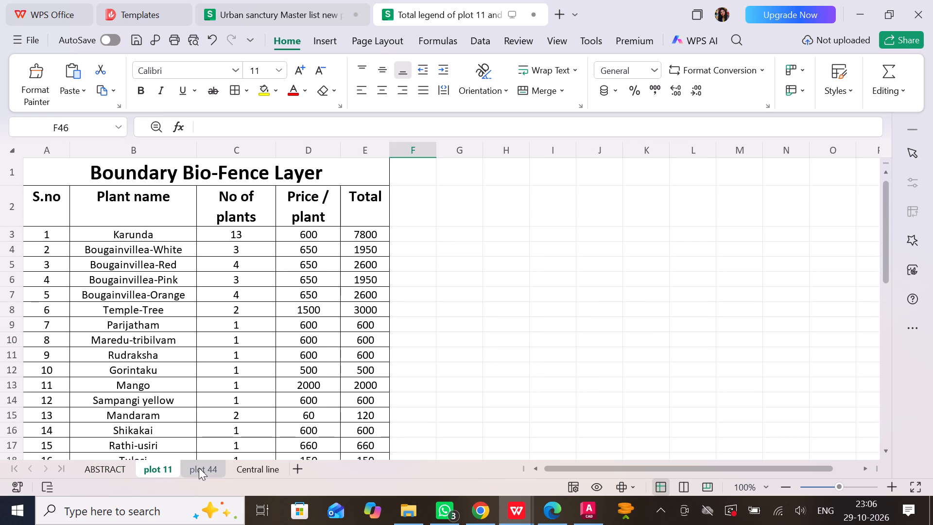
scroll(187, 470, "down", 15)
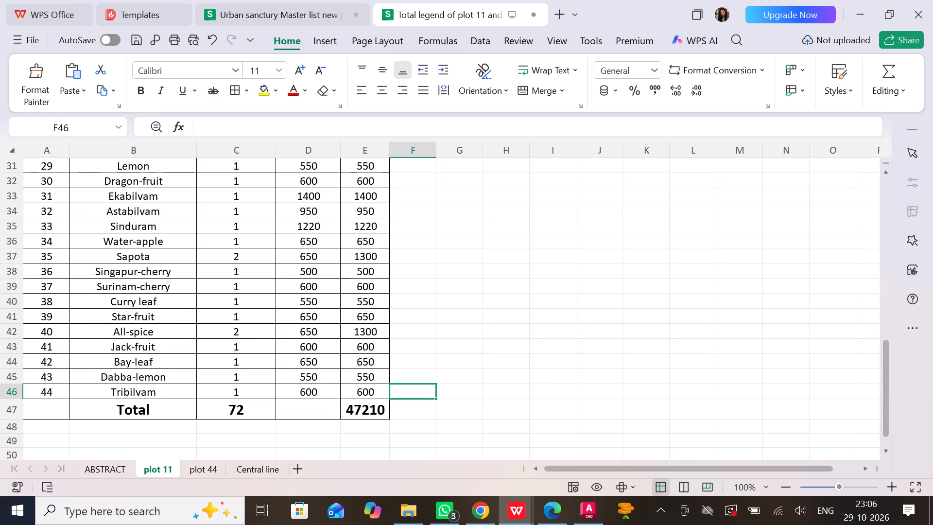
left_click(197, 462)
scroll(214, 413, "down", 13)
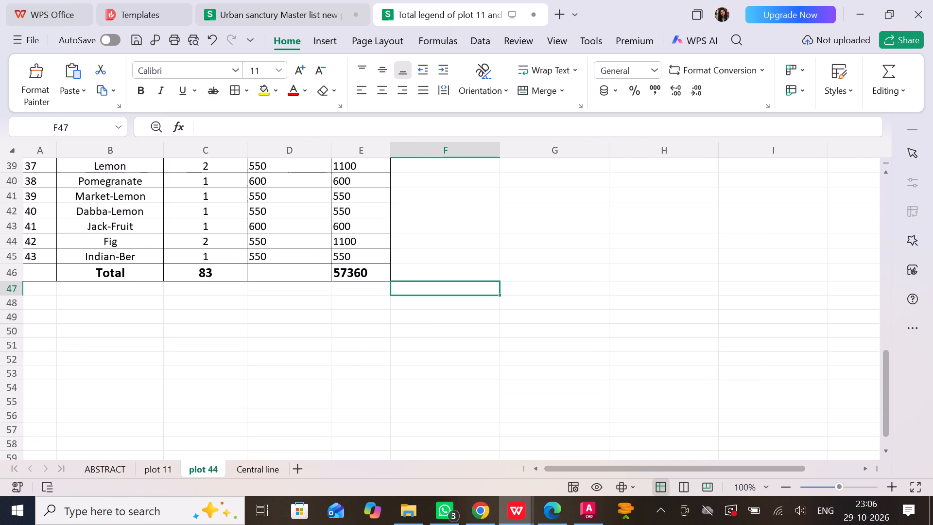
left_click(158, 469)
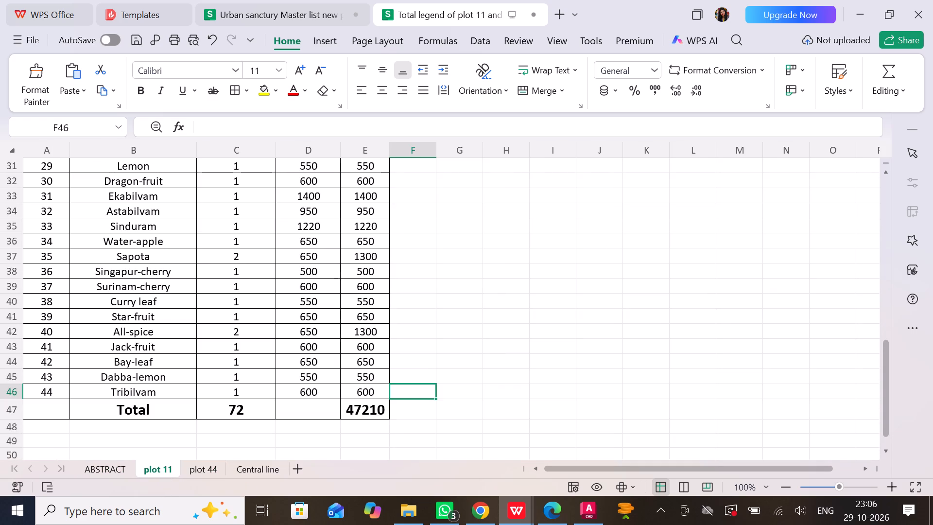
scroll(197, 440, "up", 20)
scroll(197, 440, "up", 1)
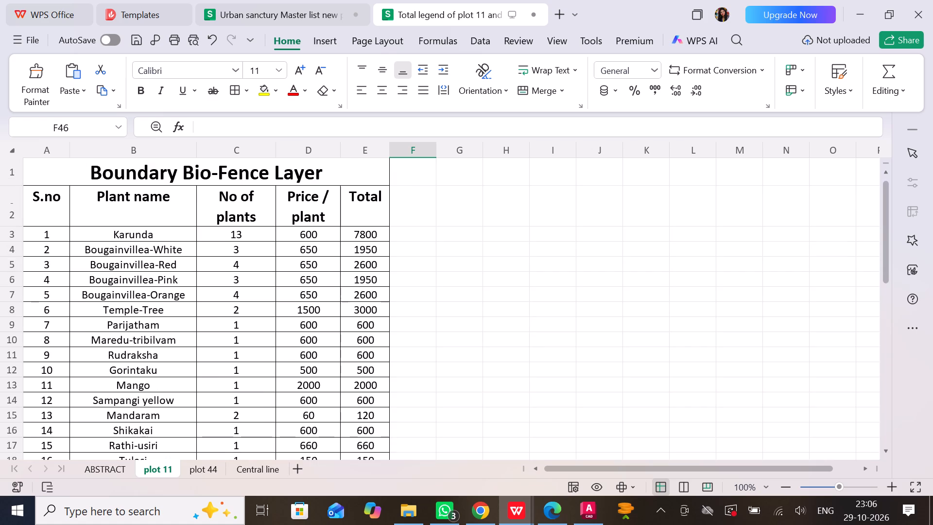
left_click(309, 148)
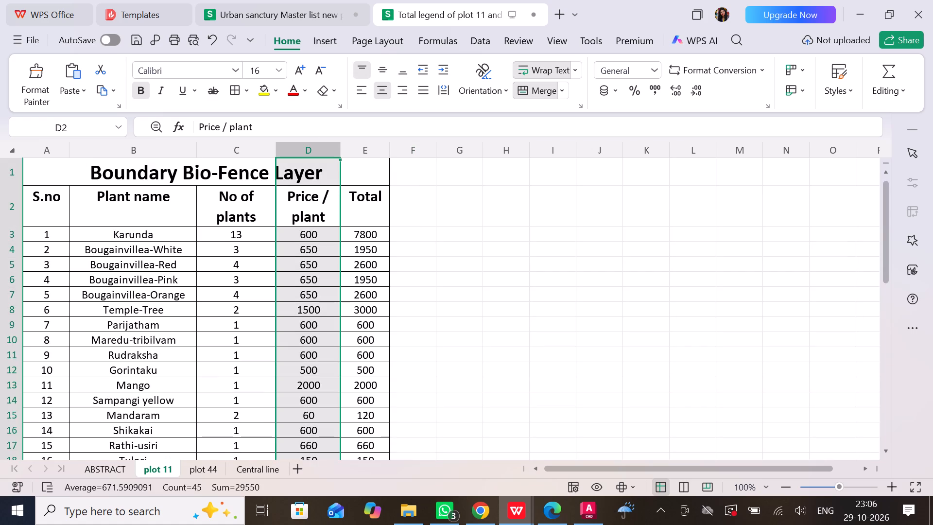
key("ctrl+shift+minus")
key("ctrl+shift+equal")
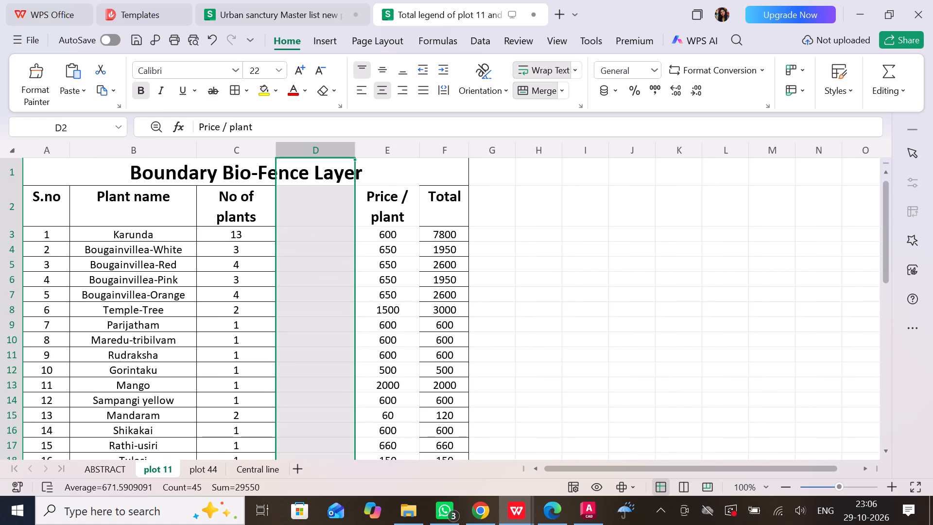
left_click(599, 252)
Apply all borders to the plot 11 table from the No of plants header through the Total column's last row.
left_click_drag(259, 203, 261, 203)
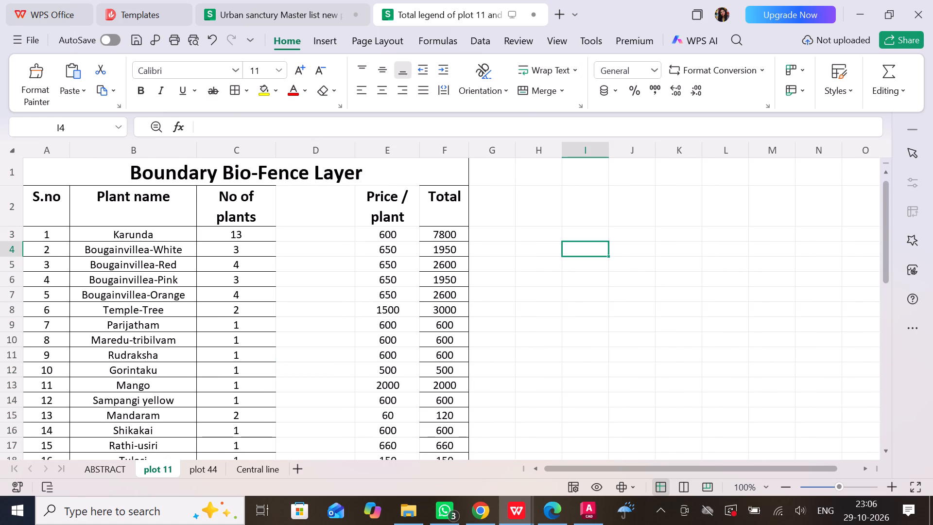
left_click_drag(261, 203, 312, 508)
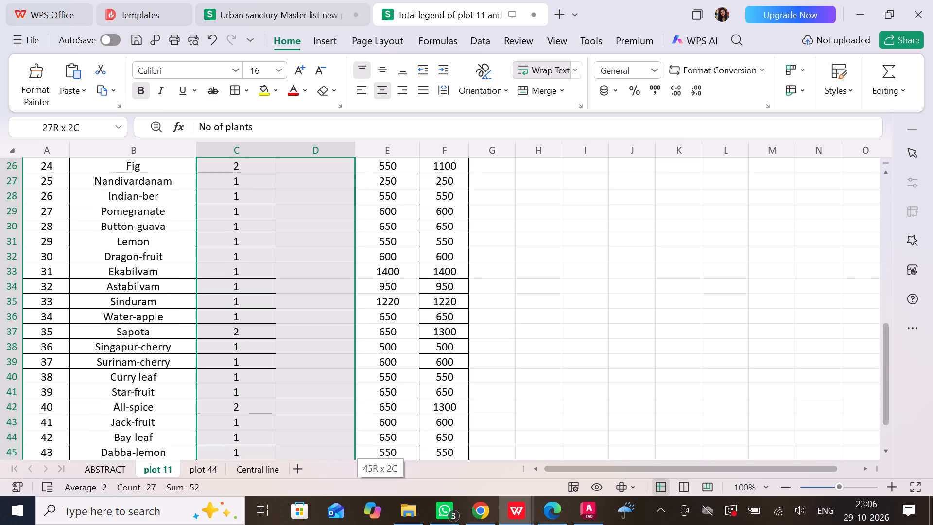
left_click_drag(312, 508, 439, 425)
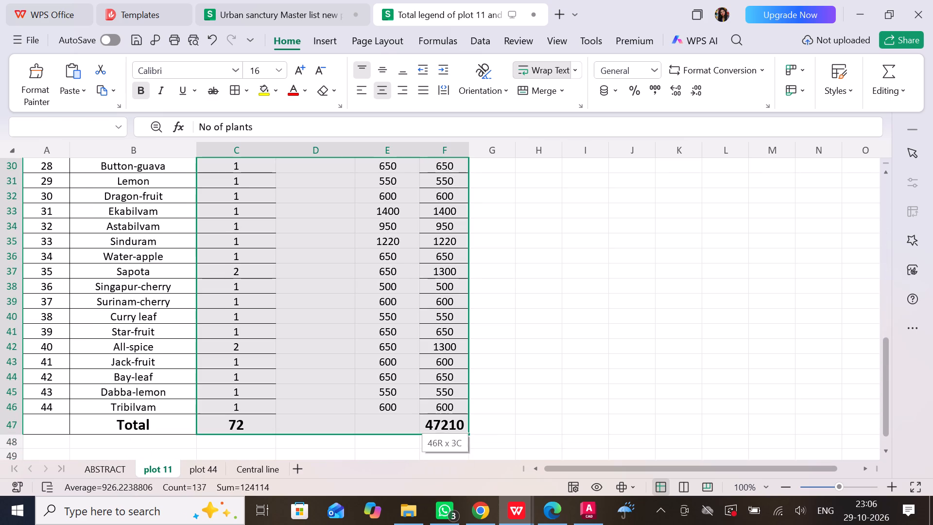
left_click_drag(439, 425, 439, 425)
left_click(229, 95)
scroll(518, 348, "up", 20)
left_click(560, 312)
Insert a blank column between No of plants and Price / plant on the plot 44 sheet.
left_click(197, 474)
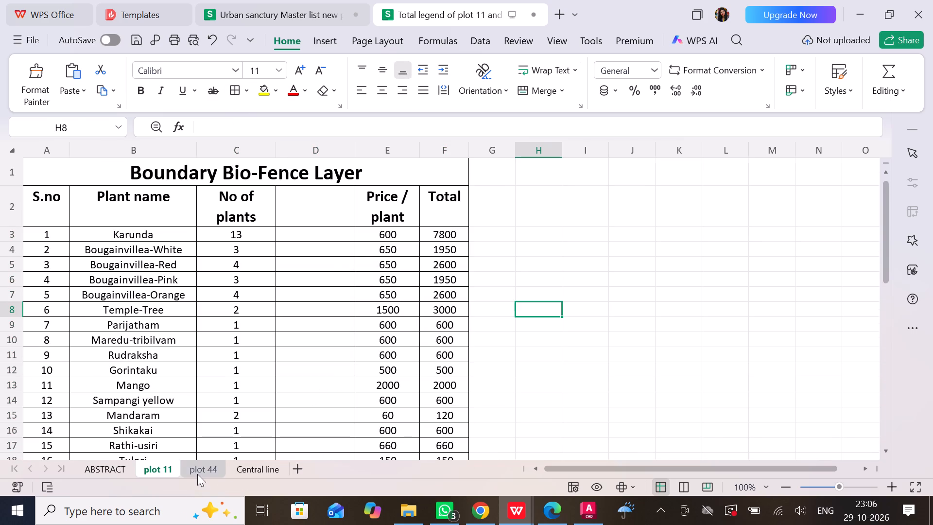
left_click(287, 147)
key("ctrl+shift+equal")
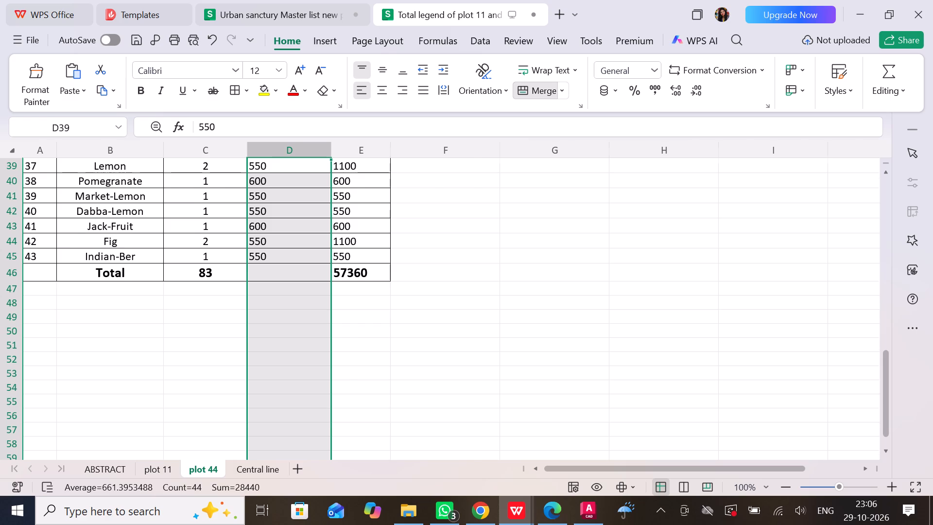
left_click(274, 203)
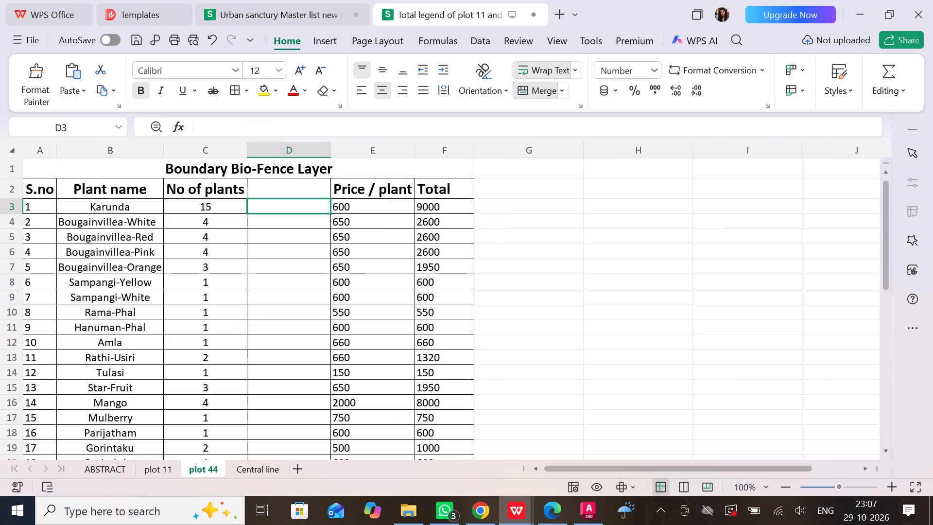
Save the workbook.
key("ctrl+s")
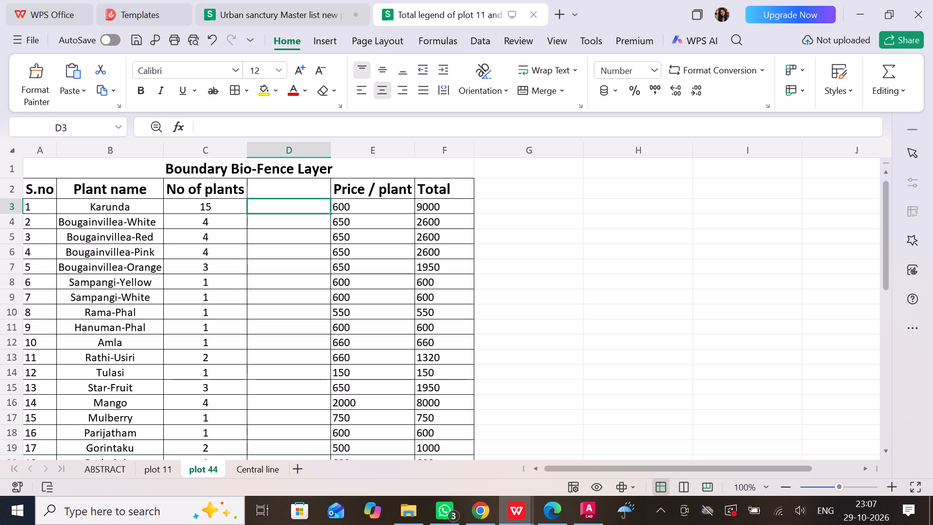
Sort the plot 11 plant rows B3 to F46 by Column B values, smallest to largest, leaving out the serial numbers and Total row.
scroll(121, 287, "up", 5)
scroll(121, 287, "down", 13)
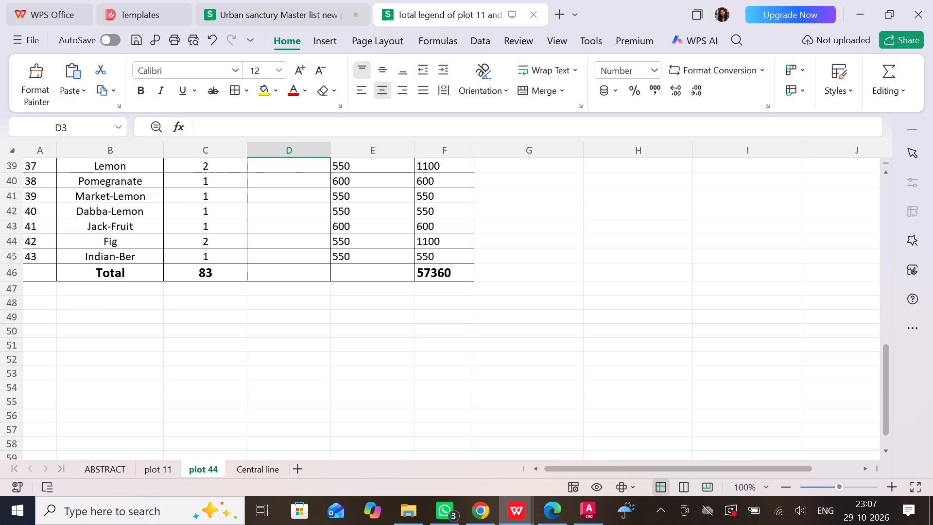
scroll(119, 289, "up", 18)
left_click(155, 469)
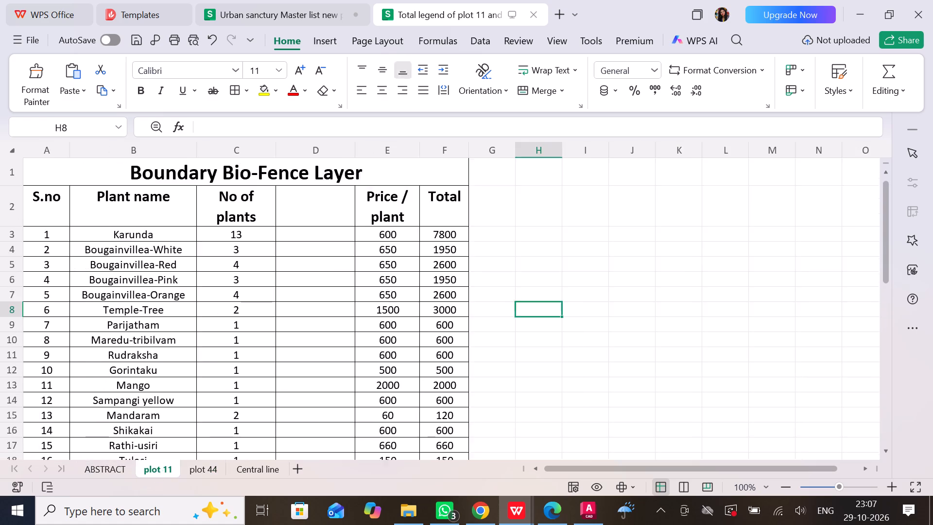
scroll(164, 424, "up", 10)
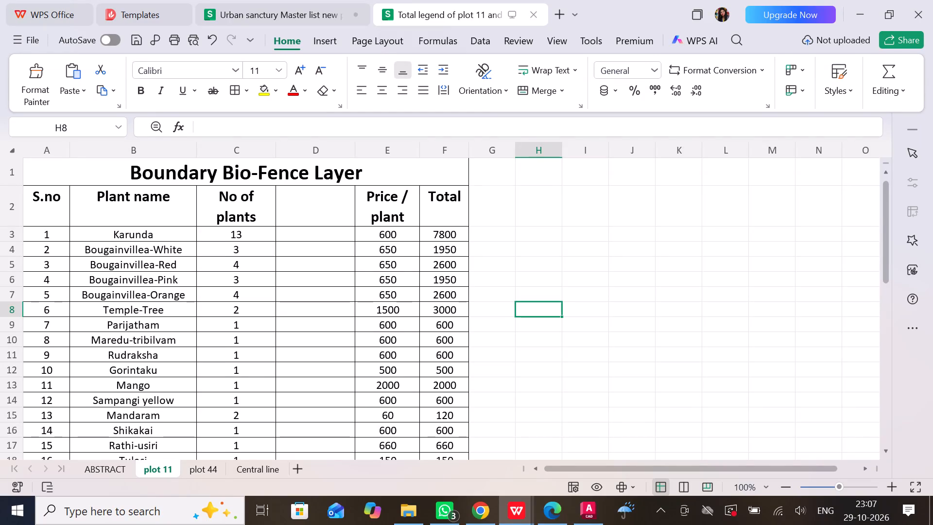
left_click_drag(84, 232, 449, 487)
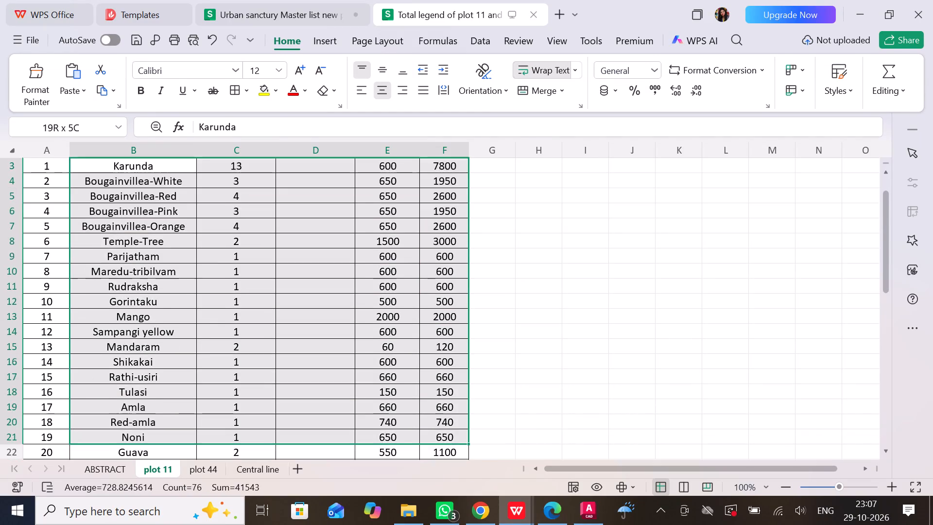
left_click_drag(449, 487, 449, 491)
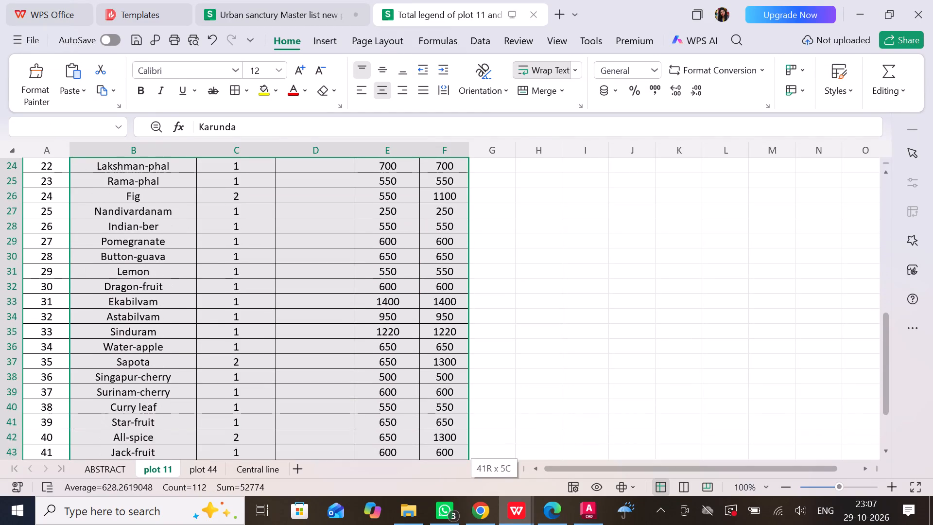
left_click_drag(449, 491, 440, 452)
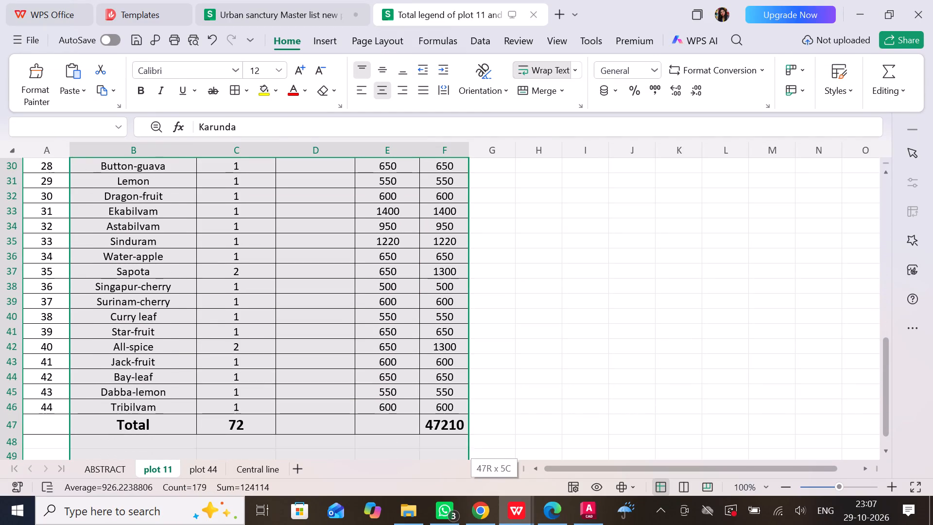
left_click_drag(440, 452, 444, 409)
right_click(444, 409)
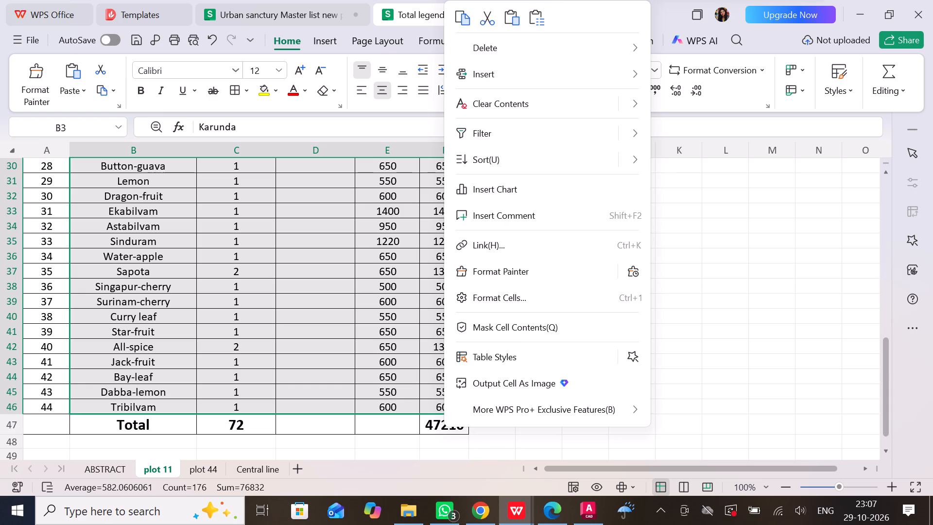
left_click(633, 160)
left_click(678, 218)
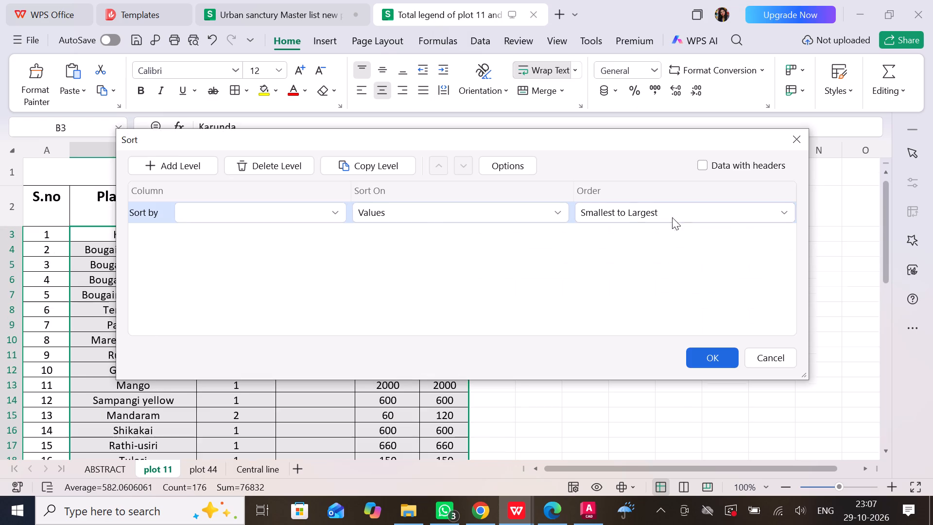
left_click(306, 212)
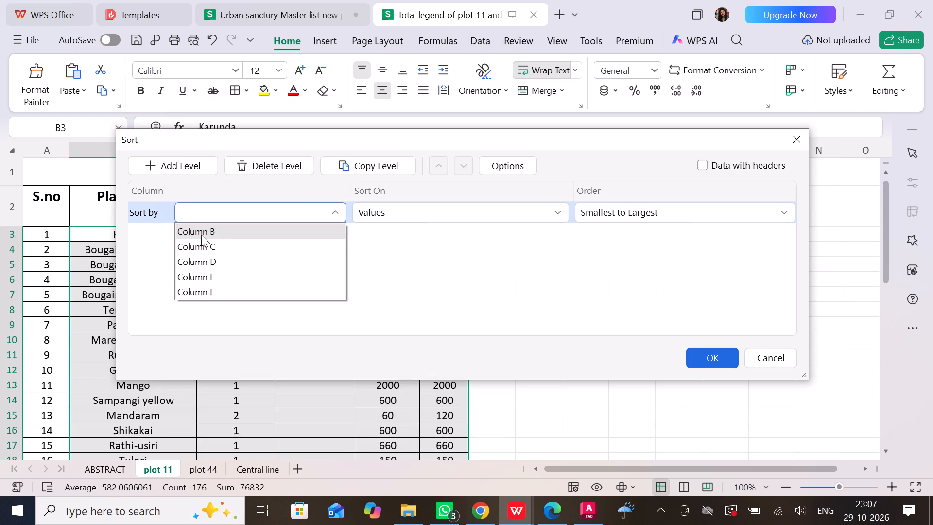
left_click(201, 231)
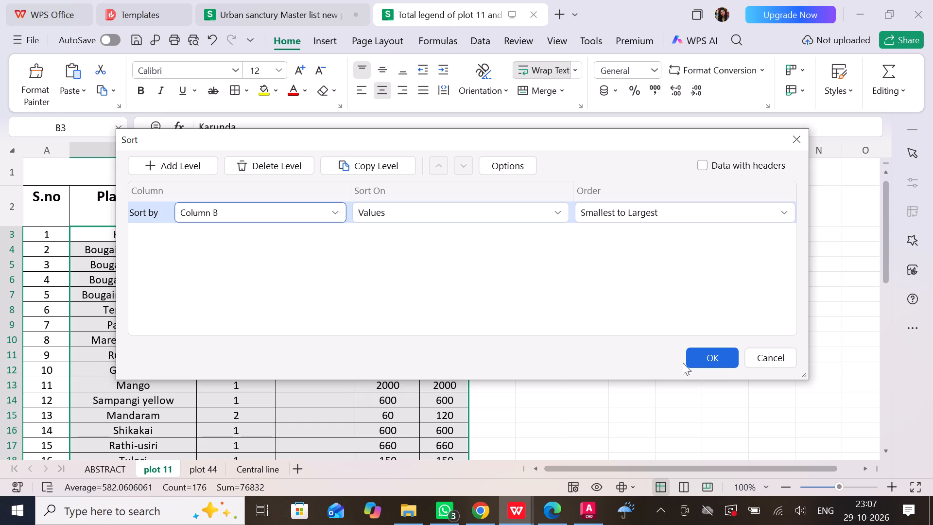
left_click(710, 354)
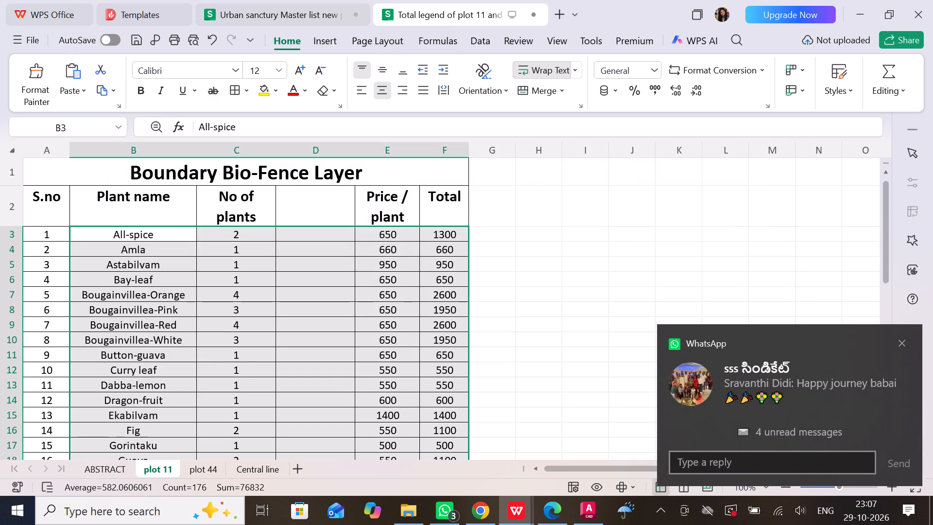
left_click(901, 342)
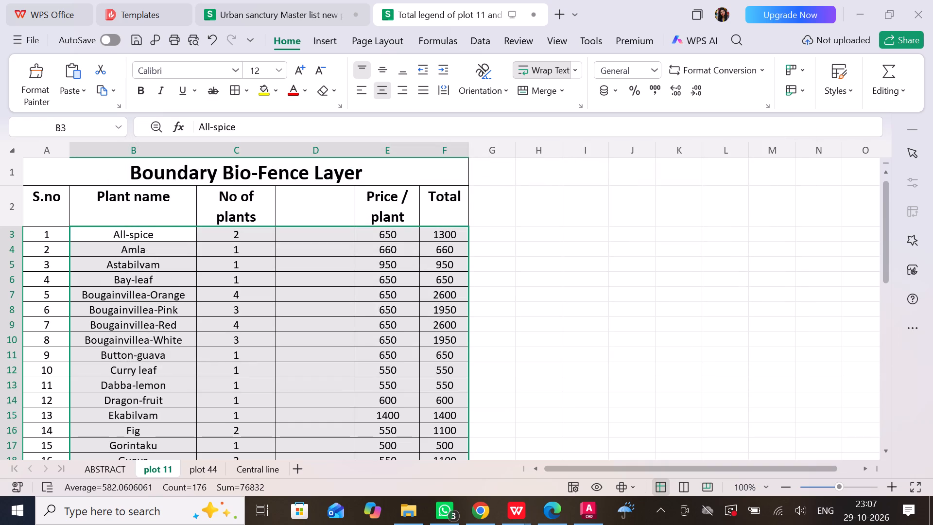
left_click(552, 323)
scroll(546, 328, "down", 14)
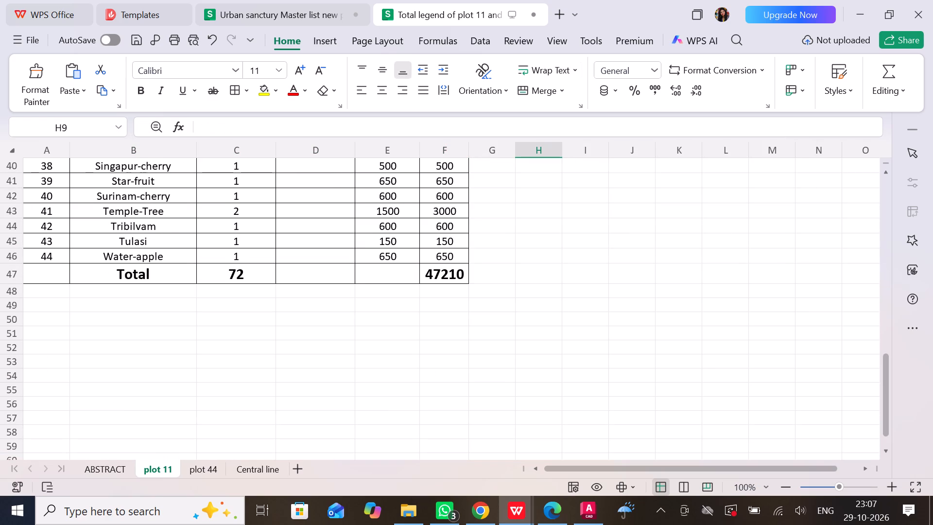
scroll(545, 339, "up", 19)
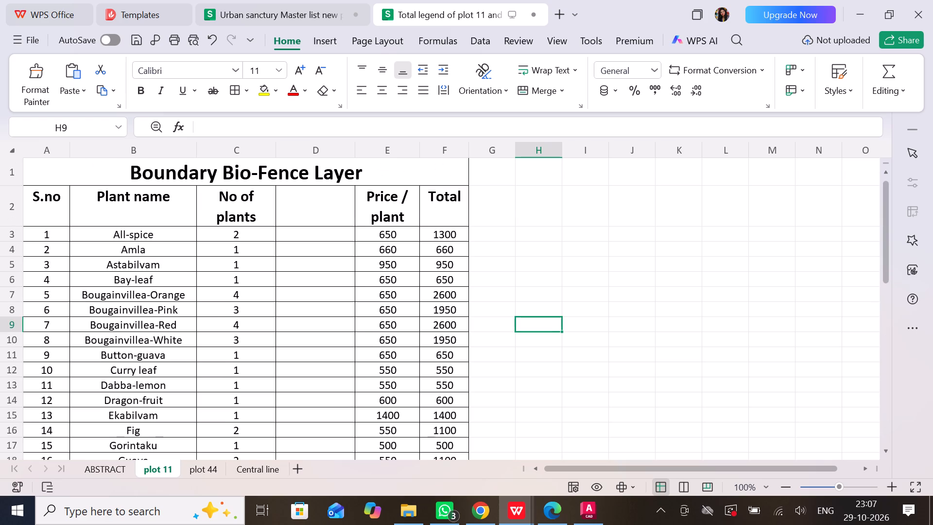
Sort the plot 44 plant rows B3 to F45 by Column B values, smallest to largest, leaving out the serial numbers and Total row.
left_click(199, 471)
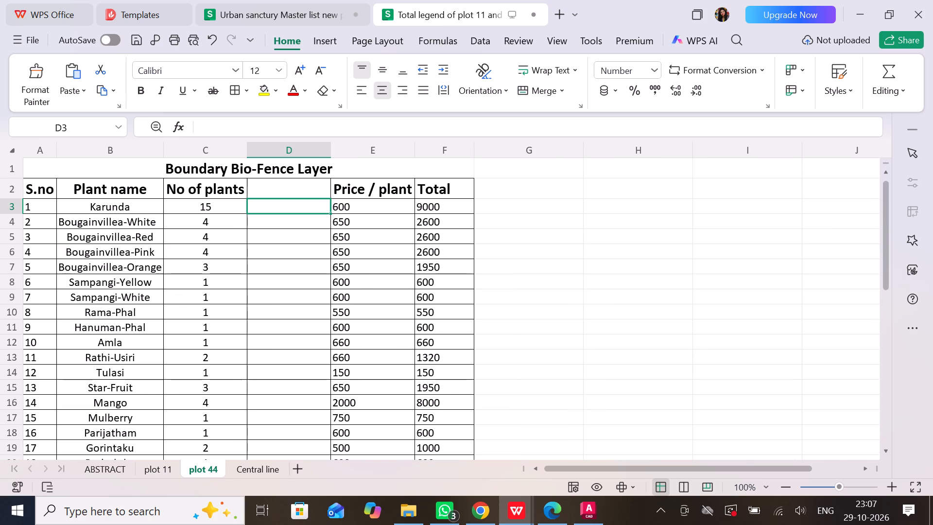
left_click_drag(85, 211, 424, 524)
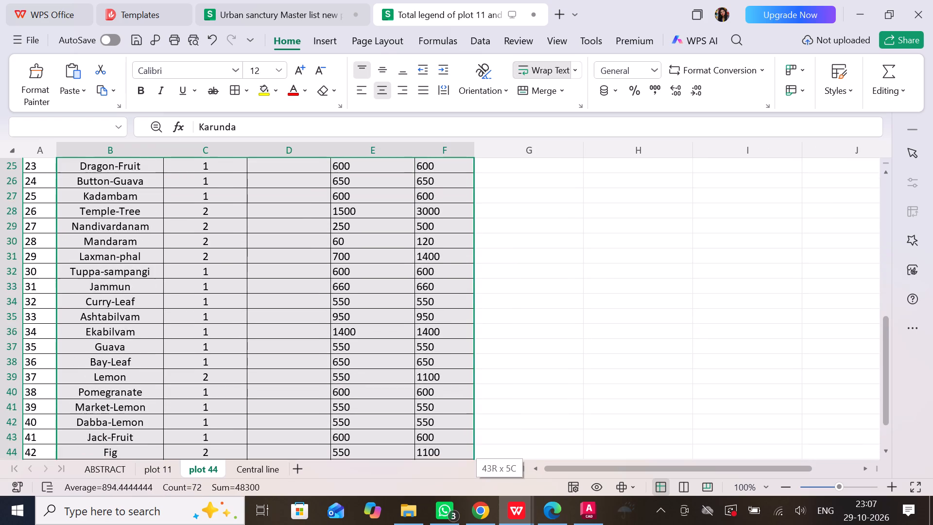
left_click_drag(424, 524, 441, 429)
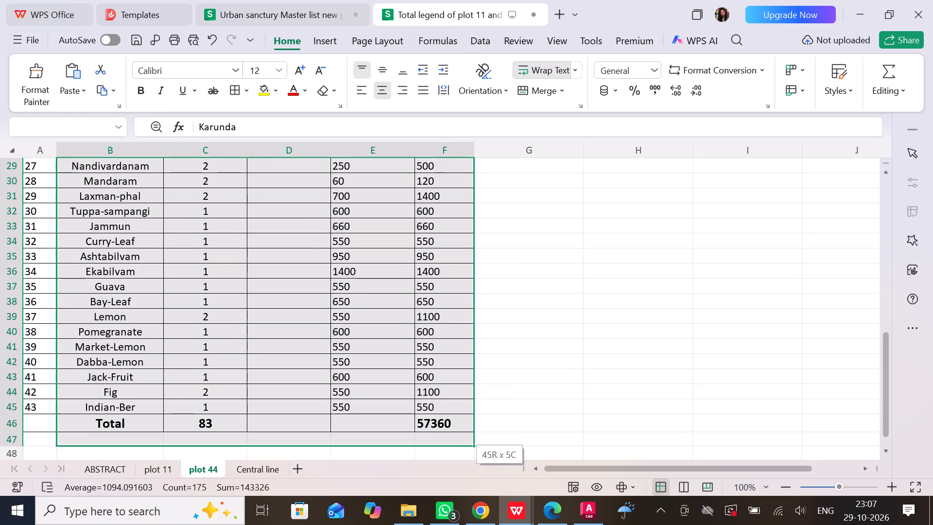
left_click_drag(441, 429, 444, 412)
right_click(443, 402)
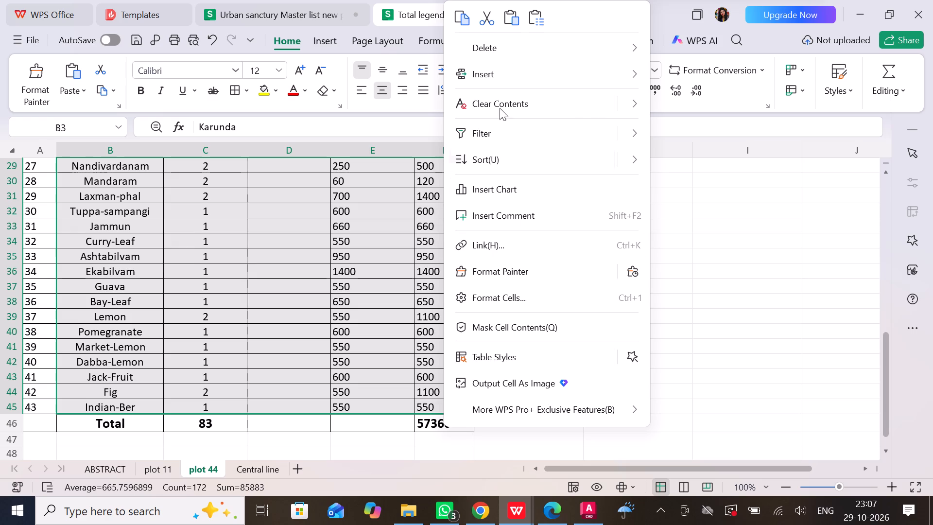
left_click(634, 160)
left_click(692, 218)
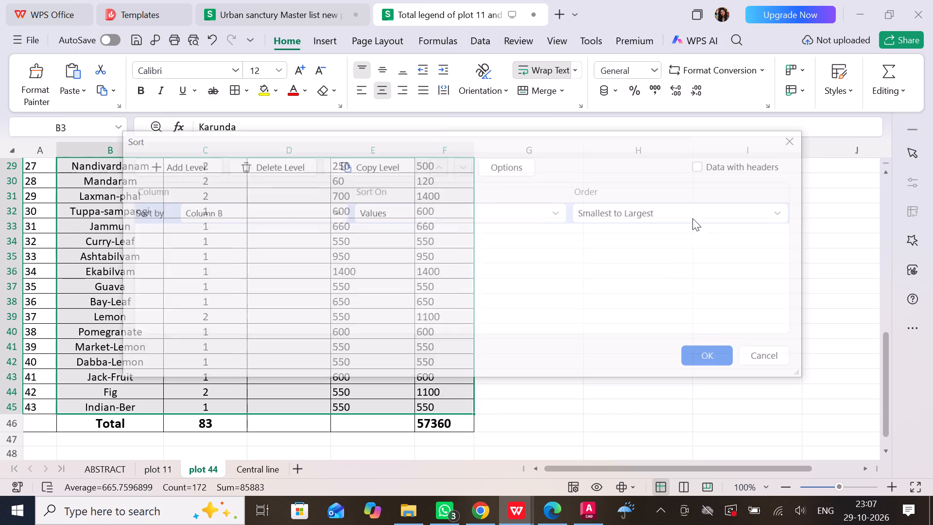
left_click(706, 353)
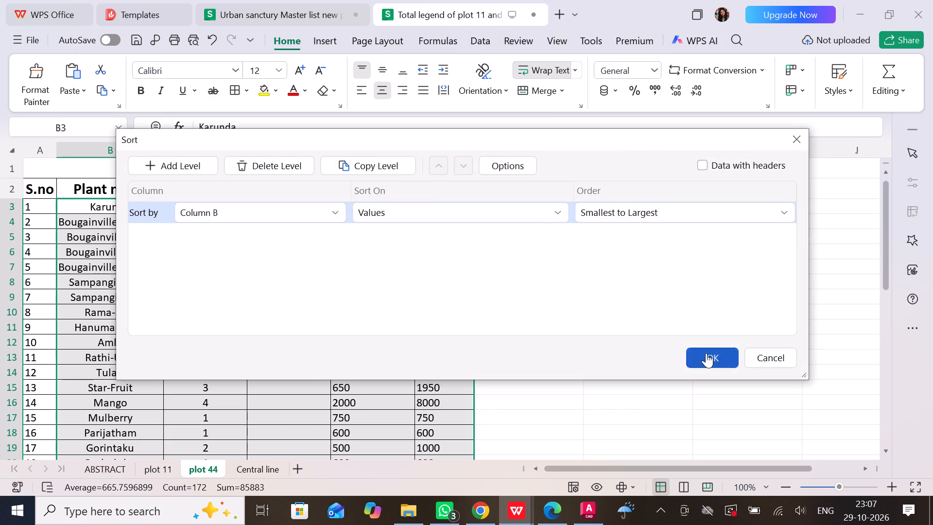
left_click(587, 320)
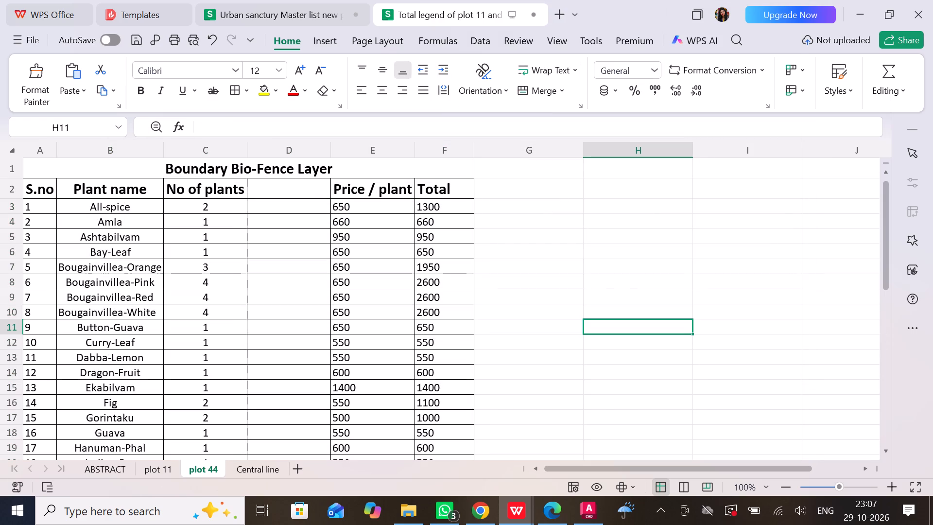
Compare the sorted plant lists on the plot 11 and plot 44 sheets from their headers down to the Total rows.
scroll(586, 325, "up", 6)
left_click(160, 469)
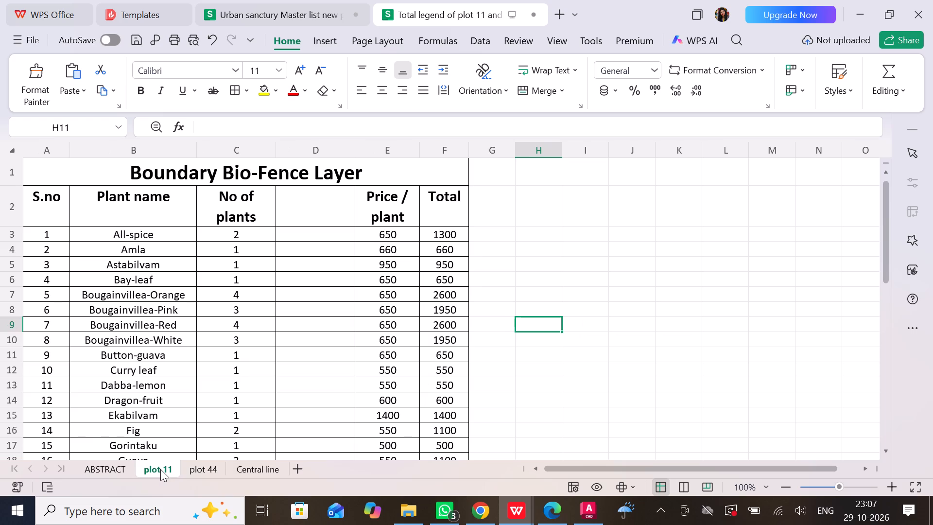
scroll(263, 392, "up", 7)
left_click(204, 471)
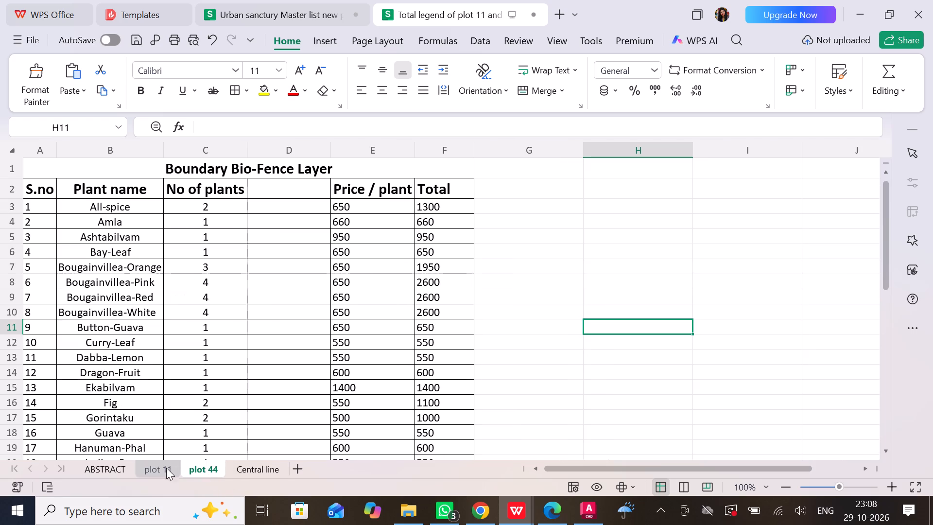
scroll(291, 336, "down", 9)
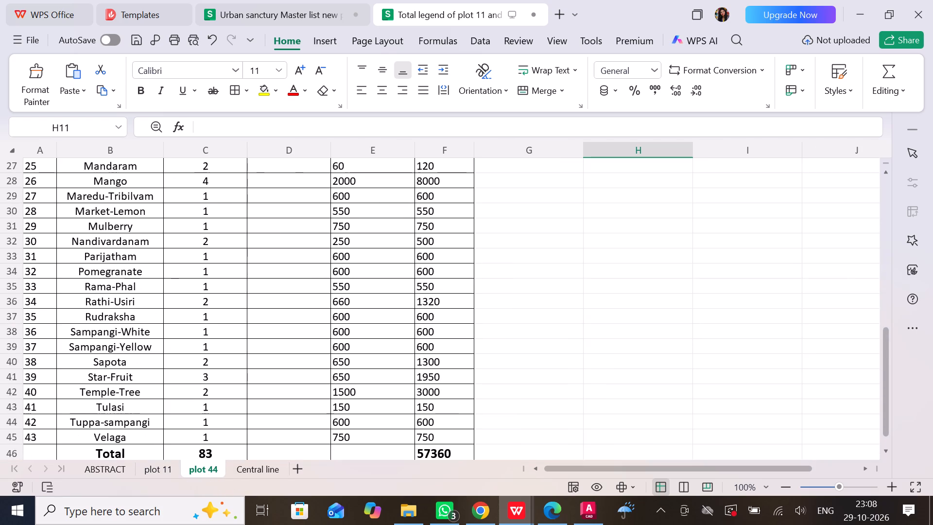
scroll(291, 336, "down", 4)
left_click(159, 473)
scroll(286, 386, "up", 4)
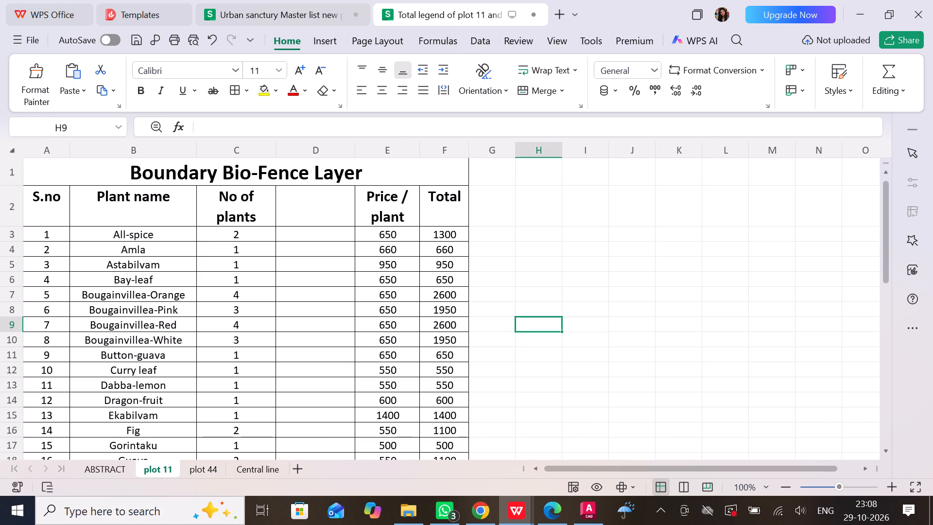
scroll(292, 350, "up", 6)
Save the workbook.
key("ctrl+s")
Review the plot 11 list to its Total row, and examine the layout and legend in the Plot No-11 Urban Sanctuary East Entrance PDF.
scroll(292, 349, "down", 9)
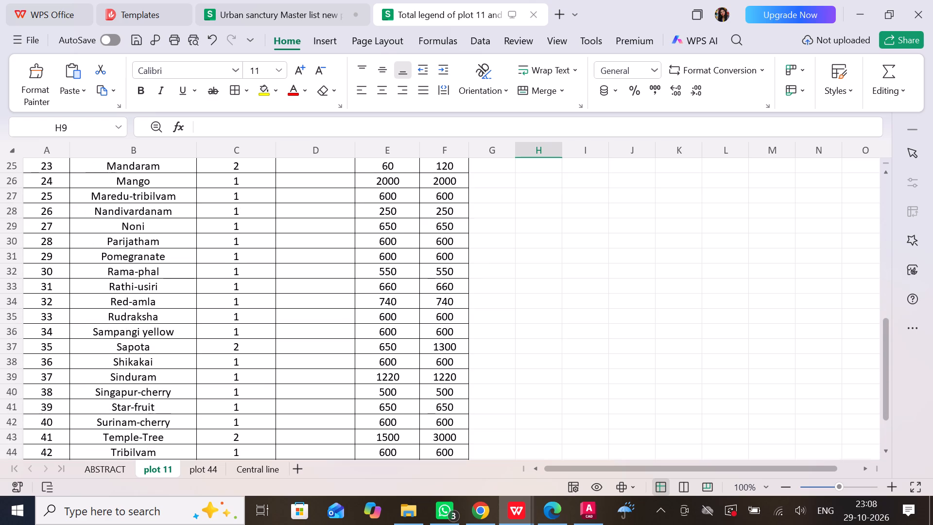
scroll(292, 350, "down", 1)
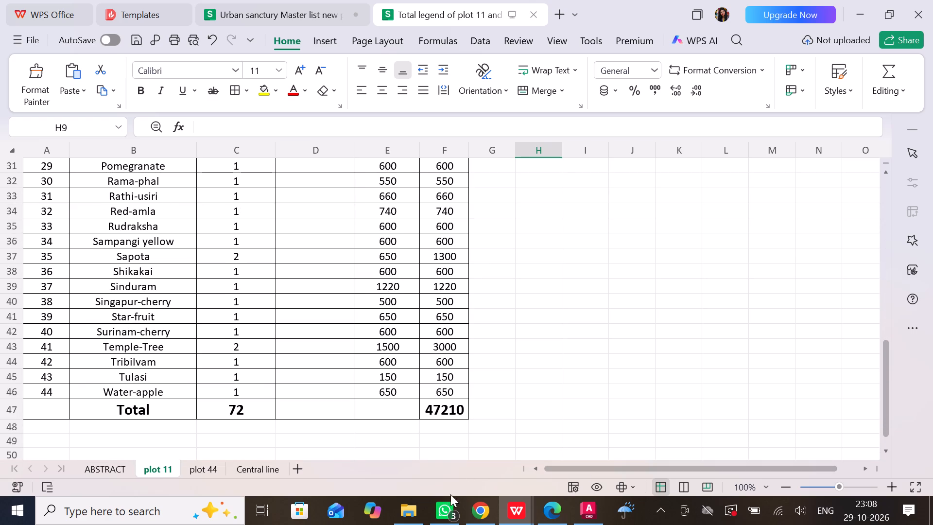
left_click(416, 505)
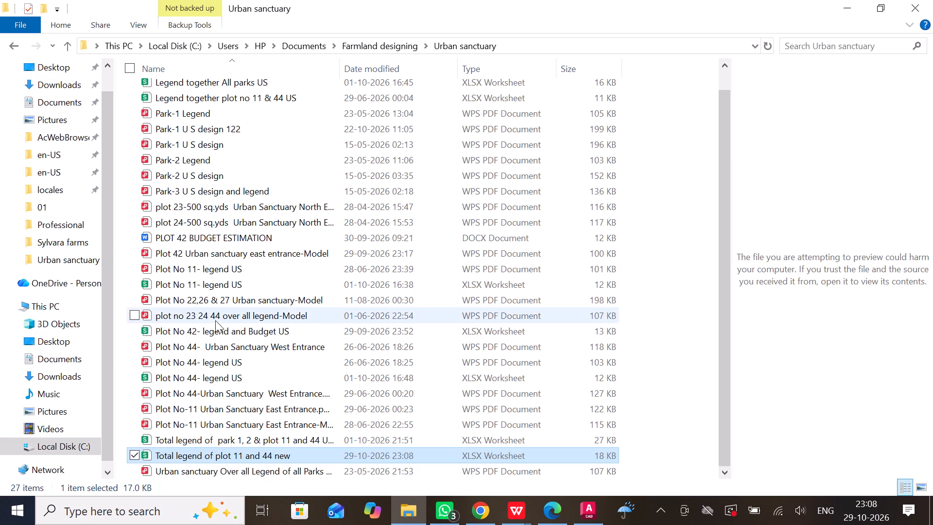
double_click(215, 406)
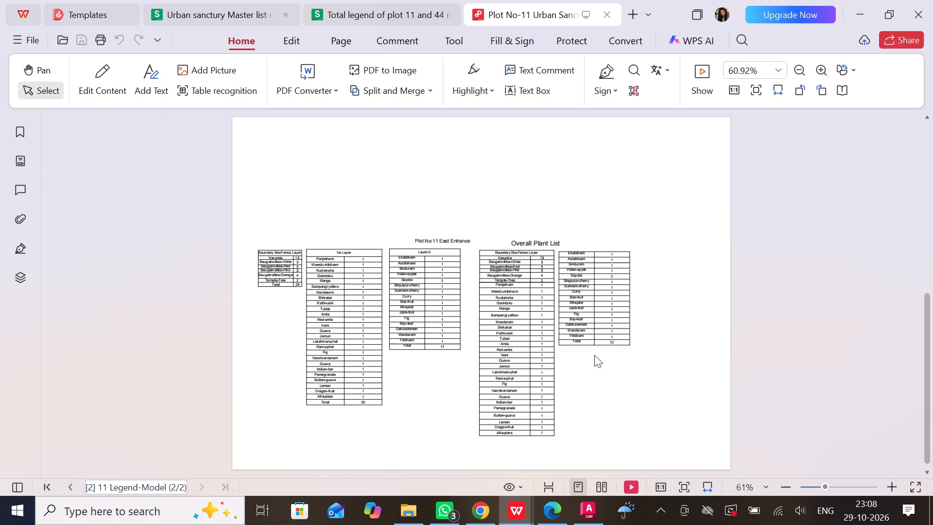
scroll(594, 355, "up", 3)
scroll(594, 355, "down", 3)
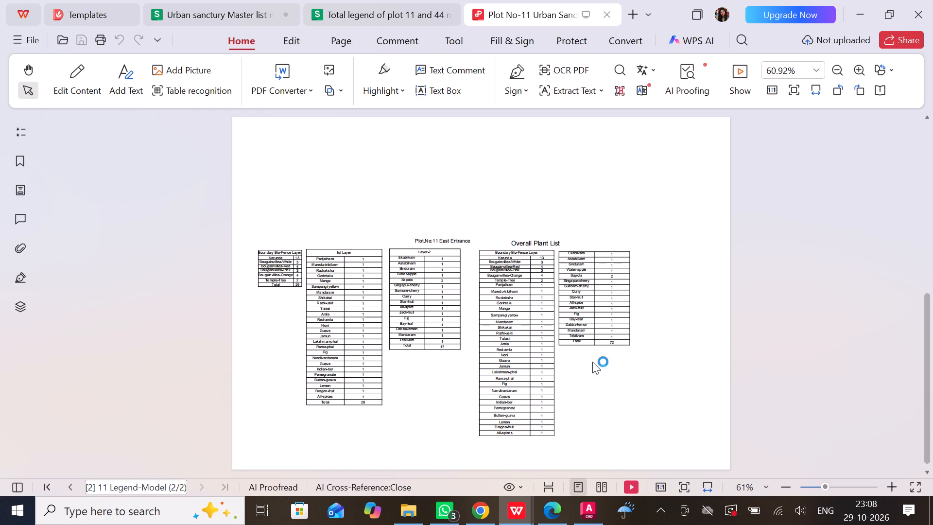
left_click_drag(925, 325, 907, 235)
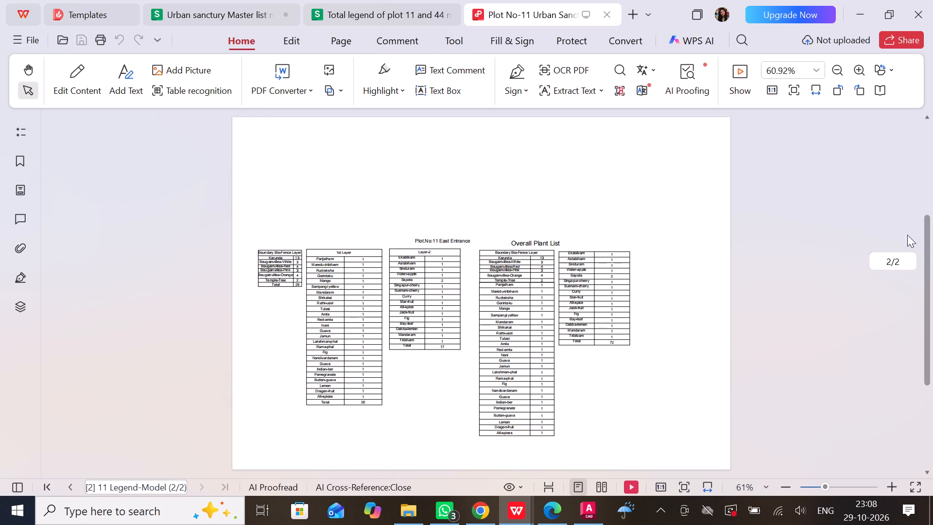
left_click_drag(907, 235, 904, 184)
scroll(467, 368, "up", 1)
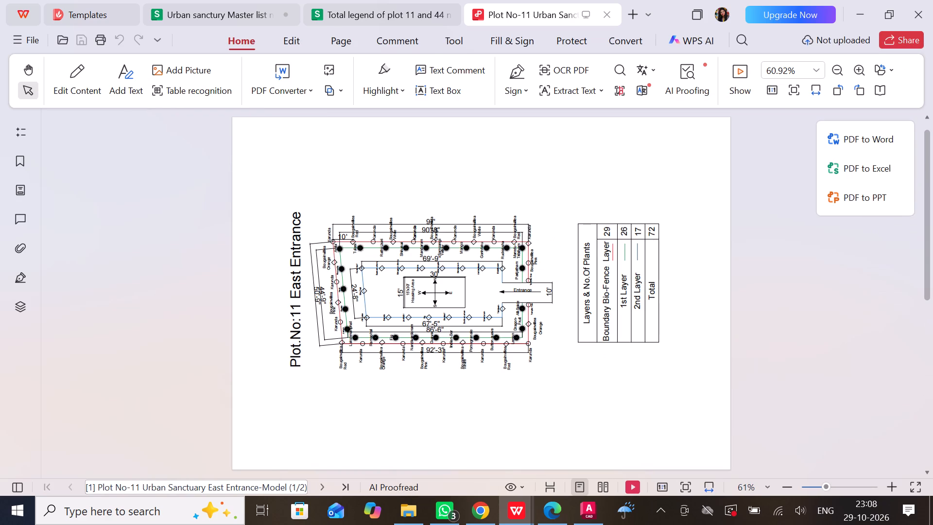
scroll(468, 351, "up", 7)
double_click(466, 317)
double_click(891, 485)
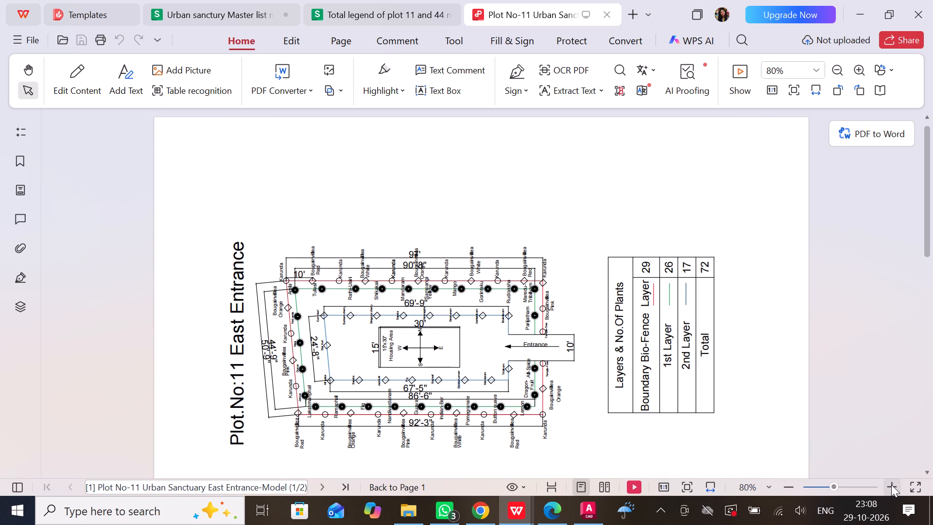
left_click(891, 485)
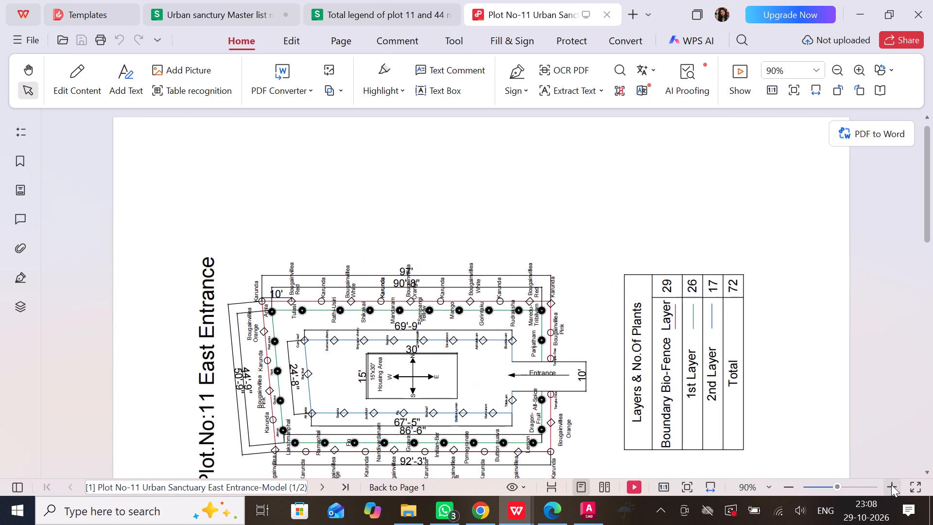
left_click(605, 14)
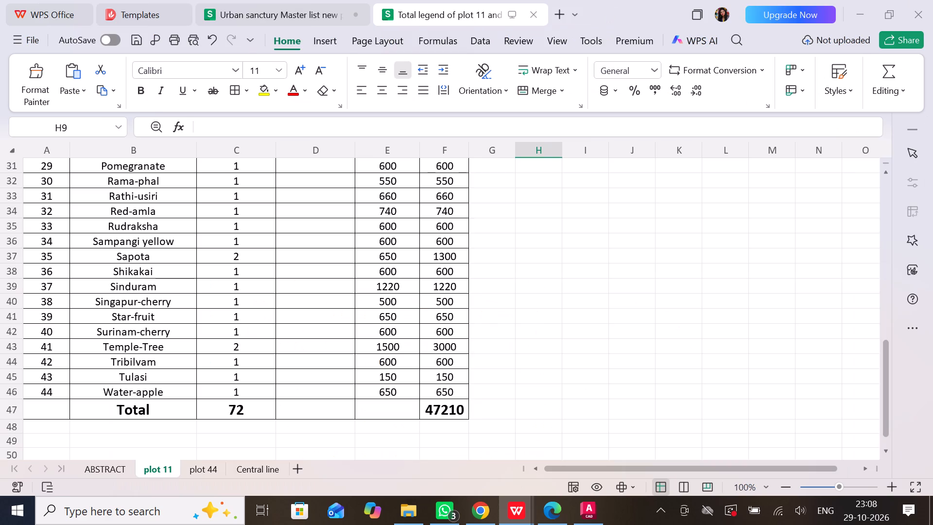
Enter the header NEW PRICE in the blank column D of the plot 11 table.
scroll(291, 403, "up", 20)
scroll(291, 403, "up", 1)
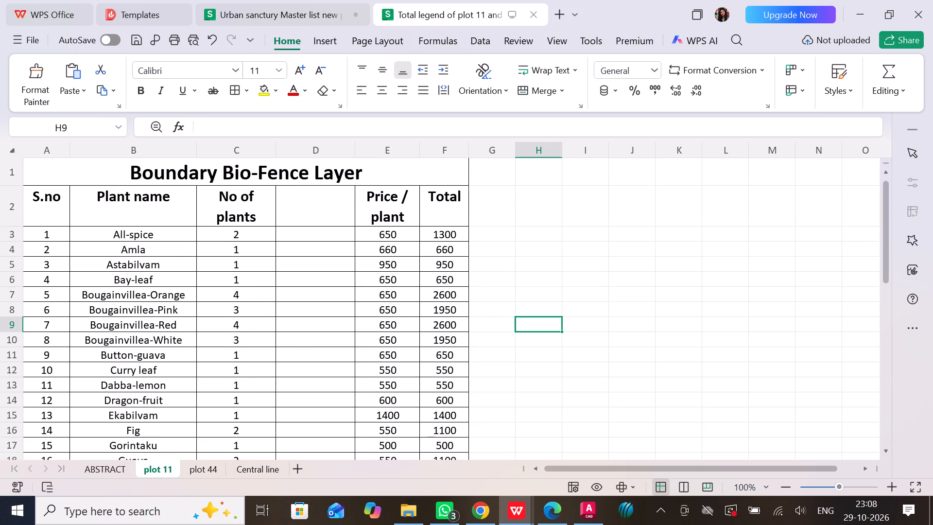
left_click(300, 233)
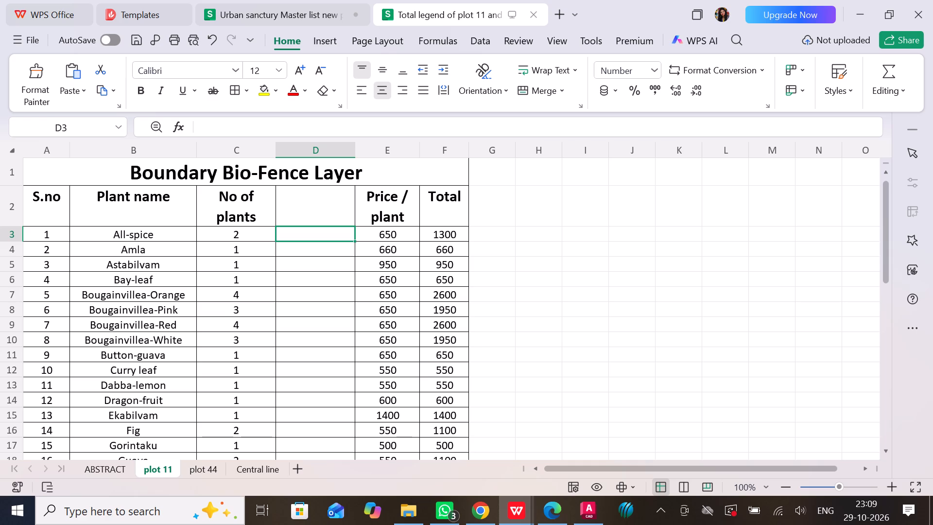
left_click(310, 210)
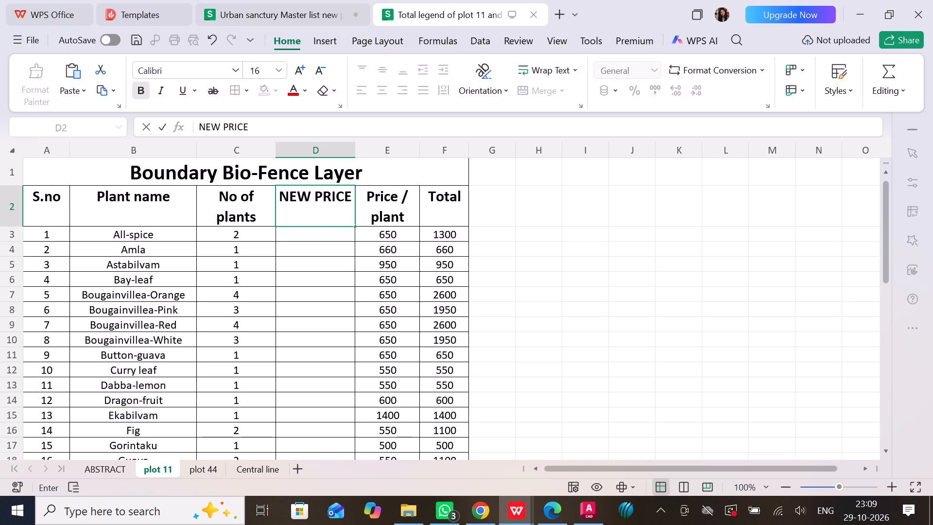
key("Return")
Narrow column D on the plot 11 sheet and wrap its NEW PRICE header onto two lines.
left_click(310, 210)
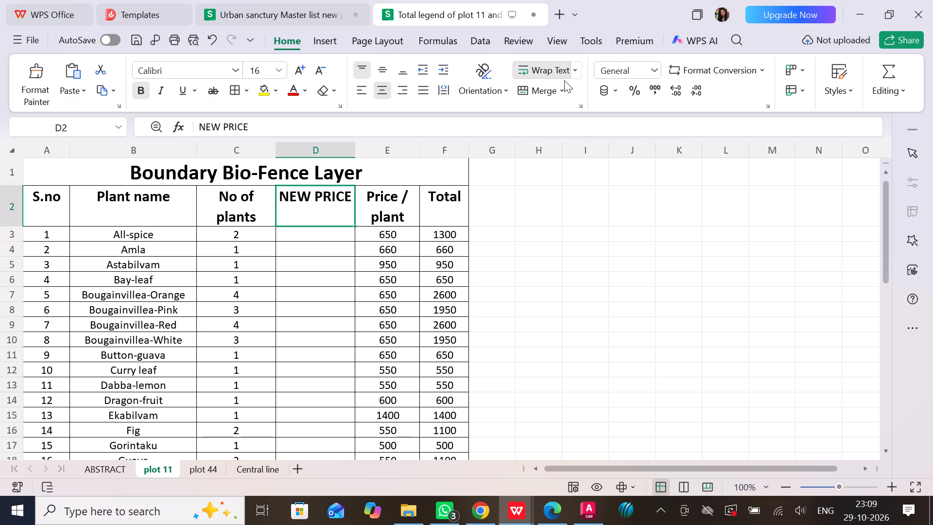
left_click(554, 72)
double_click(356, 148)
left_click_drag(356, 148, 356, 147)
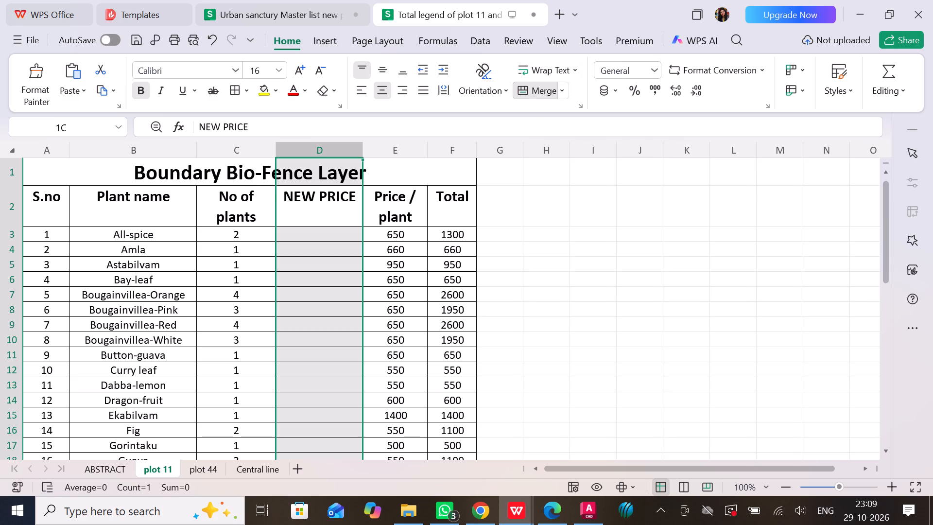
left_click_drag(356, 147, 334, 150)
left_click_drag(363, 149, 329, 152)
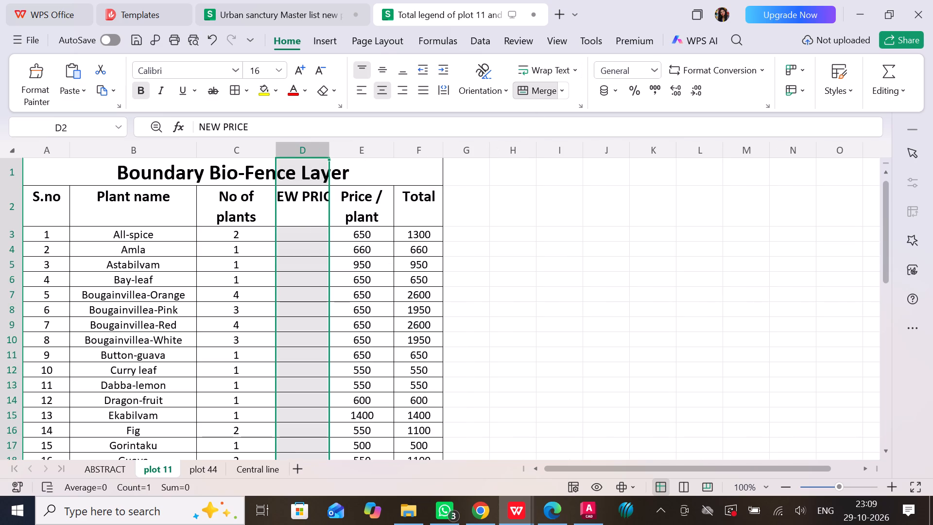
left_click(313, 193)
left_click(553, 70)
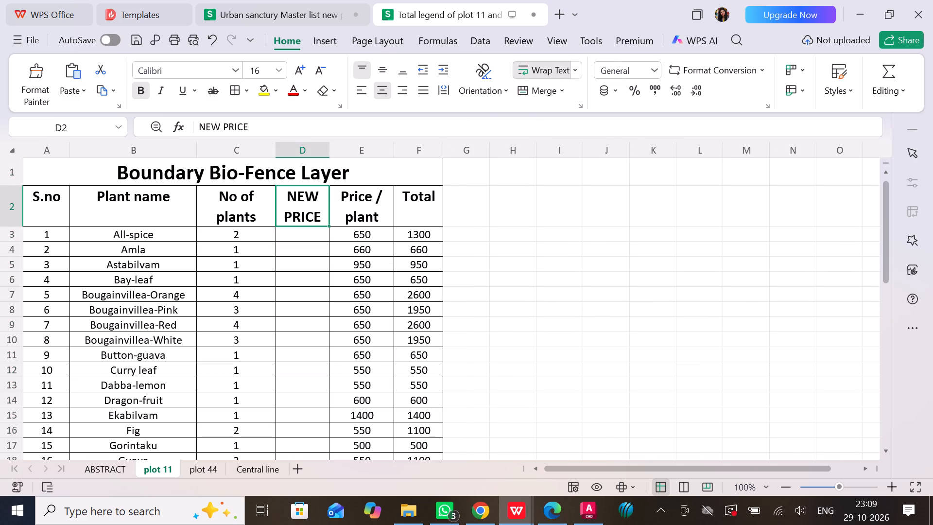
left_click_drag(329, 146, 335, 146)
Enter 650 as the new price for All-spice and 650 for Amla in the plot 11 table.
left_click(285, 231)
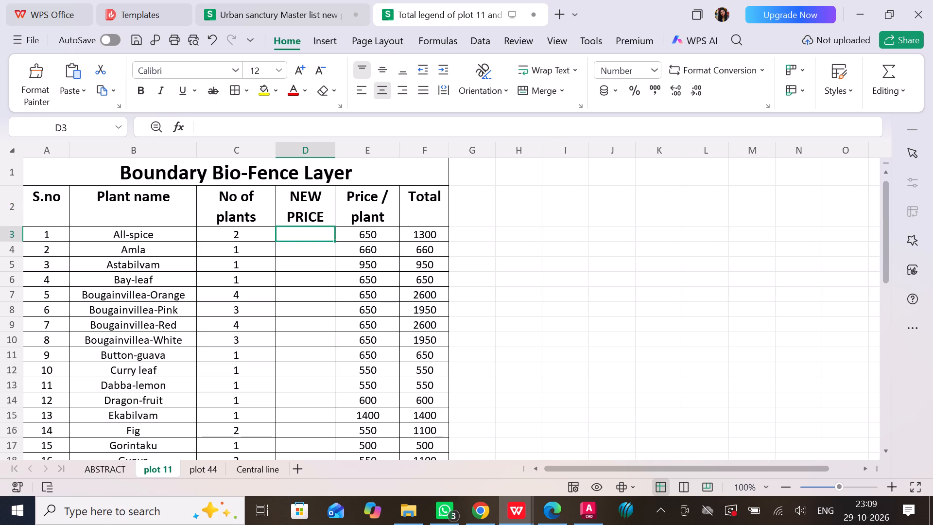
type("650")
key("Return")
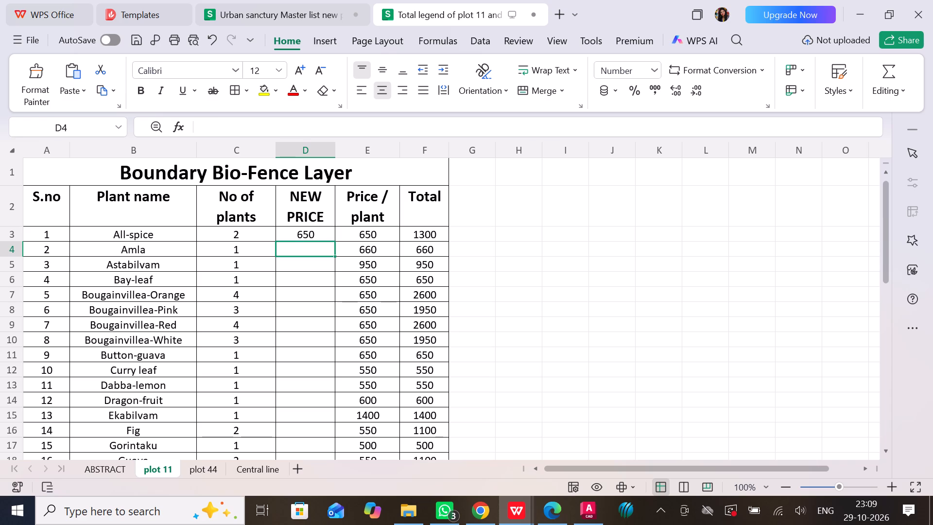
type("650")
key("Return")
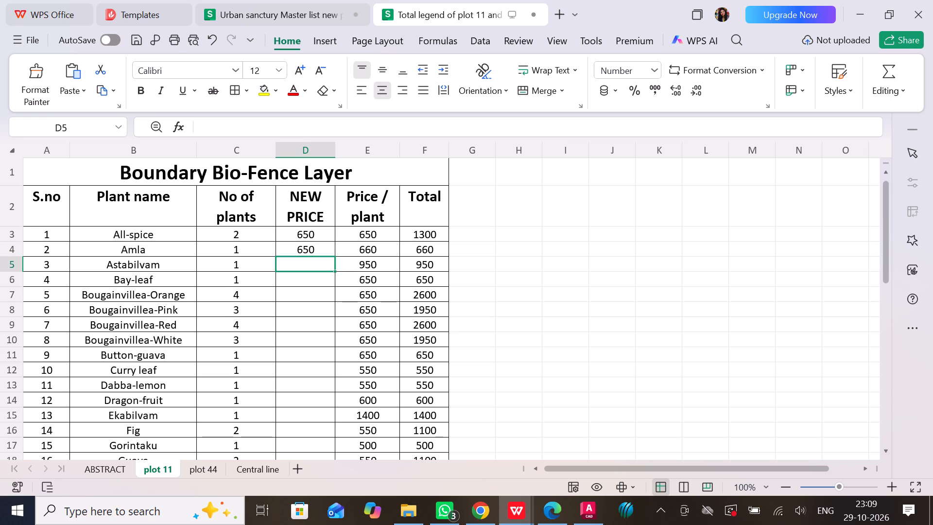
Enter new prices of 800 for Astabilvam and 650 for Bay-leaf in the plot 11 table.
key("8")
type("00")
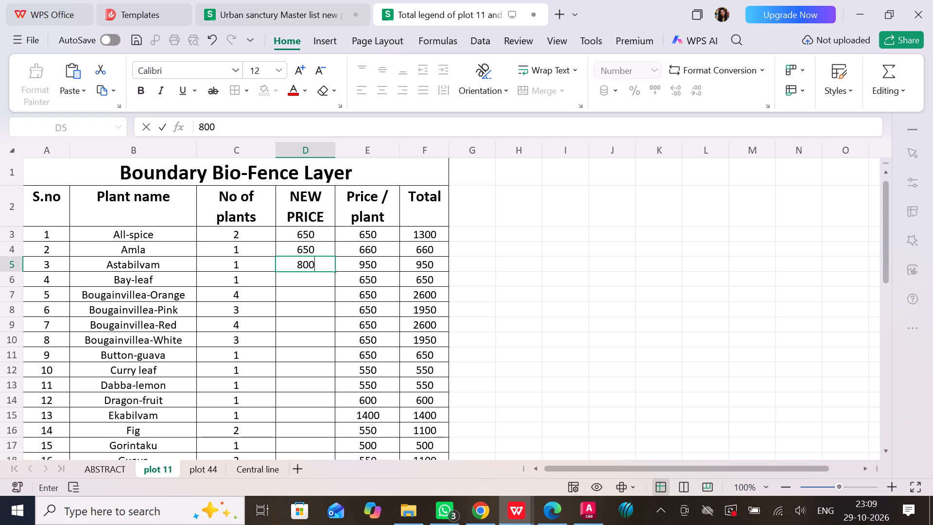
key("Return")
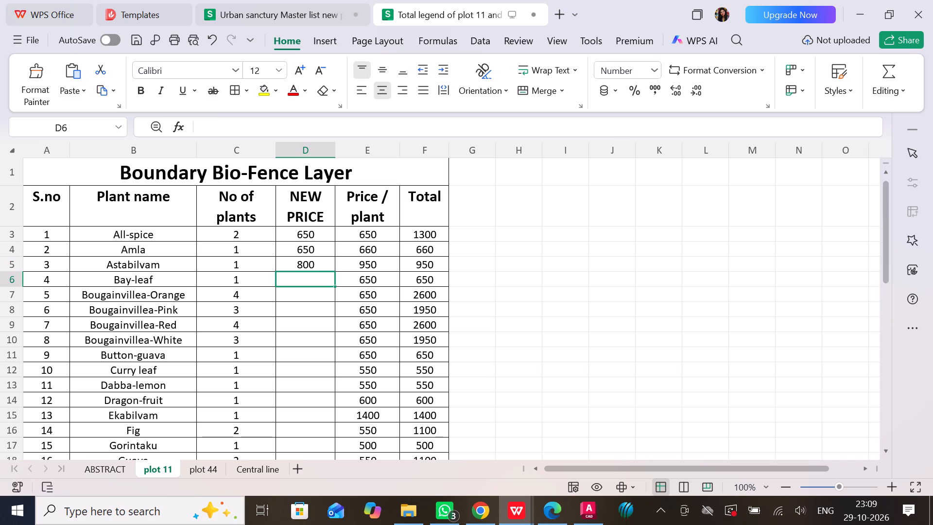
type("650")
key("Return")
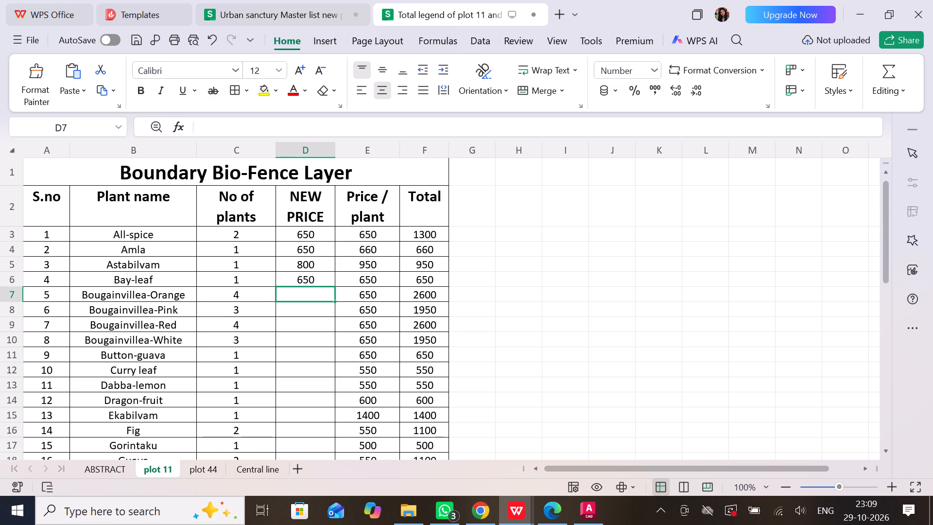
Enter new prices of 700 for Bougainvillea-Orange, Bougainvillea-Pink and Bougainvillea-Red, and 650 for Bougainvillea-White.
type("700")
key("Return")
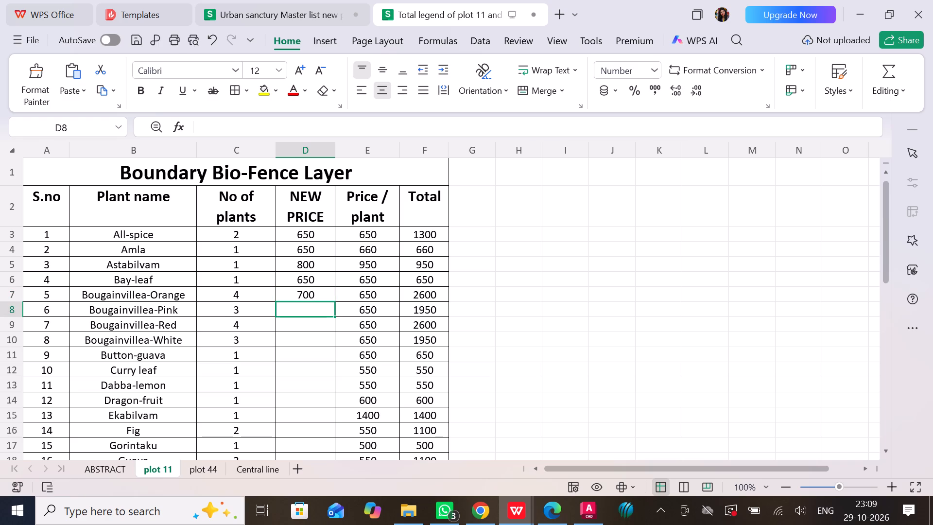
type("700")
key("Return")
type("700")
key("Return")
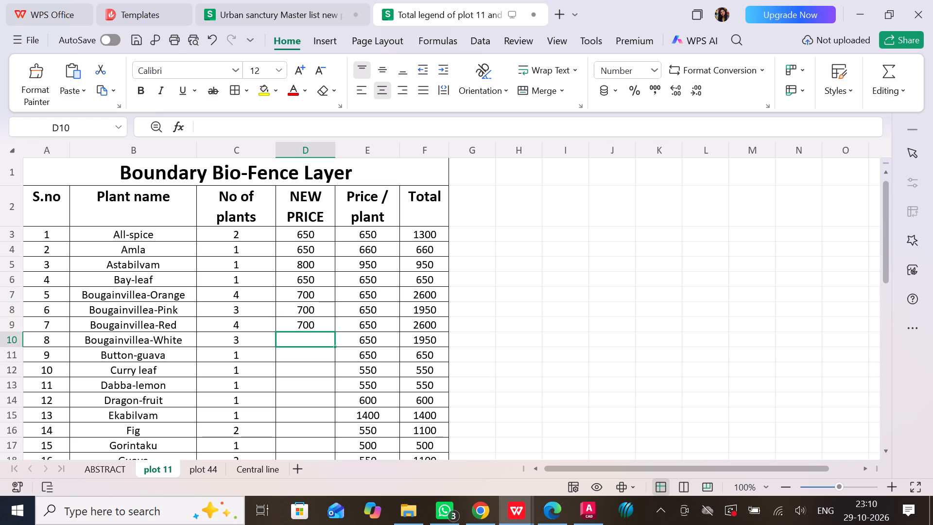
type("650")
key("Return")
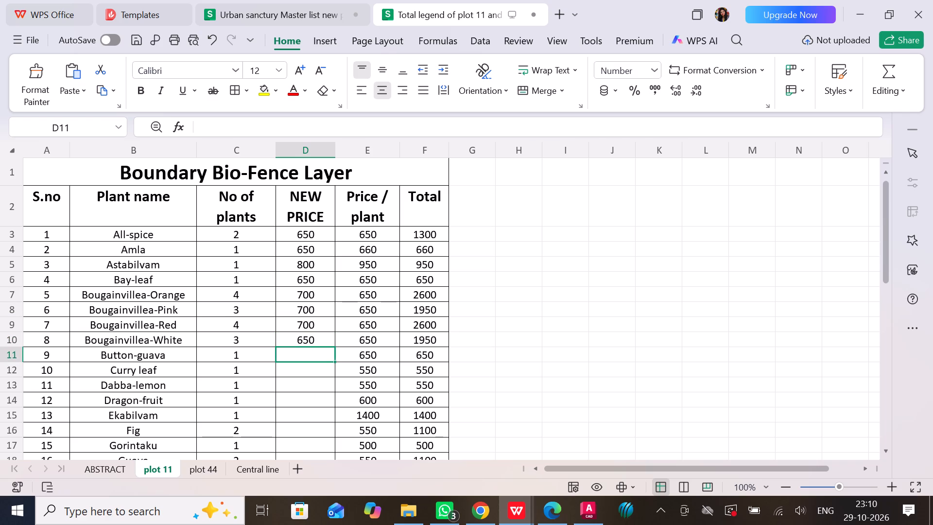
Enter a new price of 550 each for Button-guava, Curry leaf and Dabba-lemon in the NEW PRICE column.
type("550")
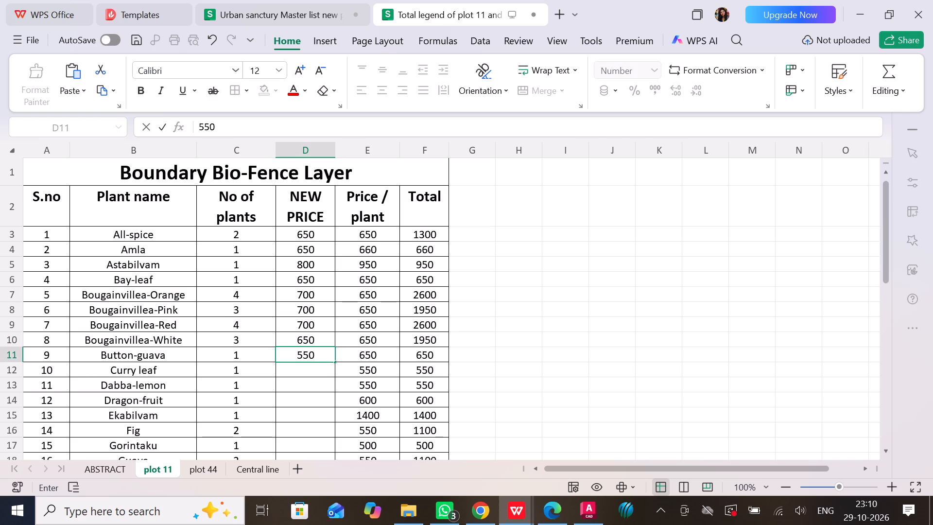
key("Return")
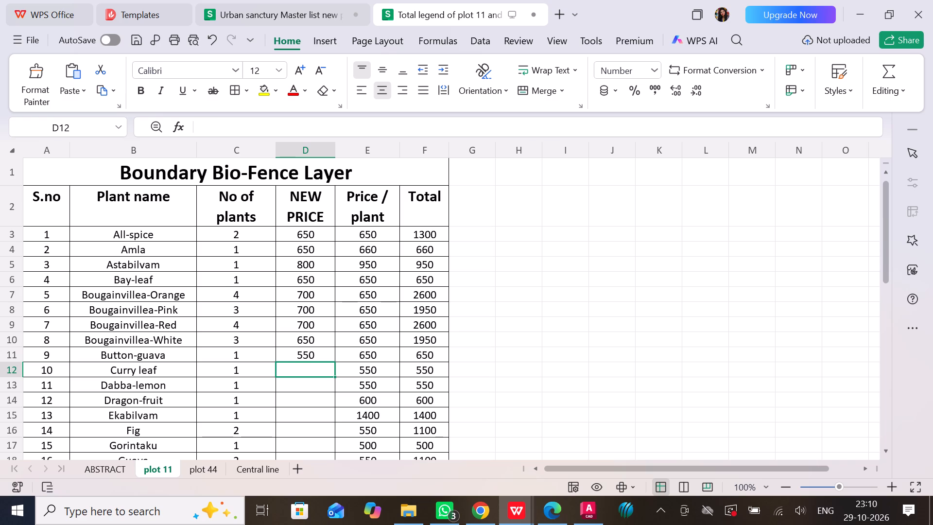
type("550")
key("Return")
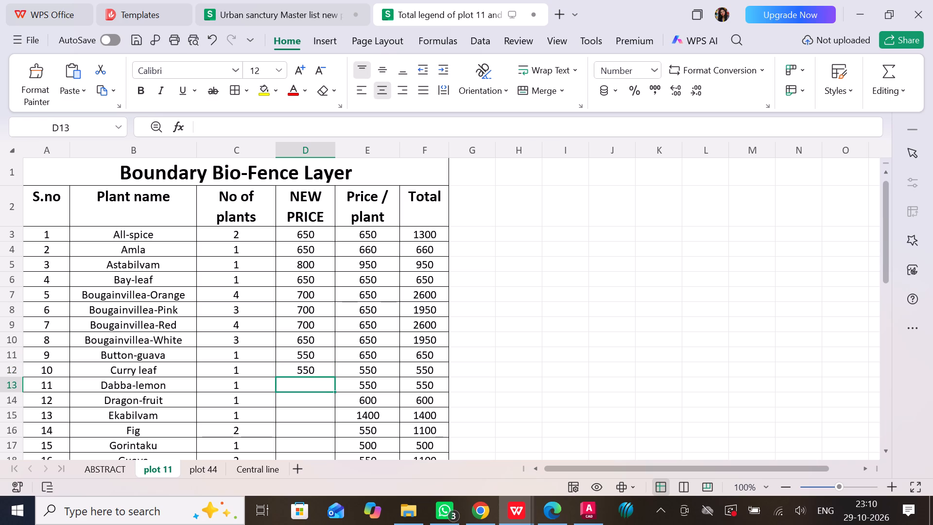
type("550")
key("Return")
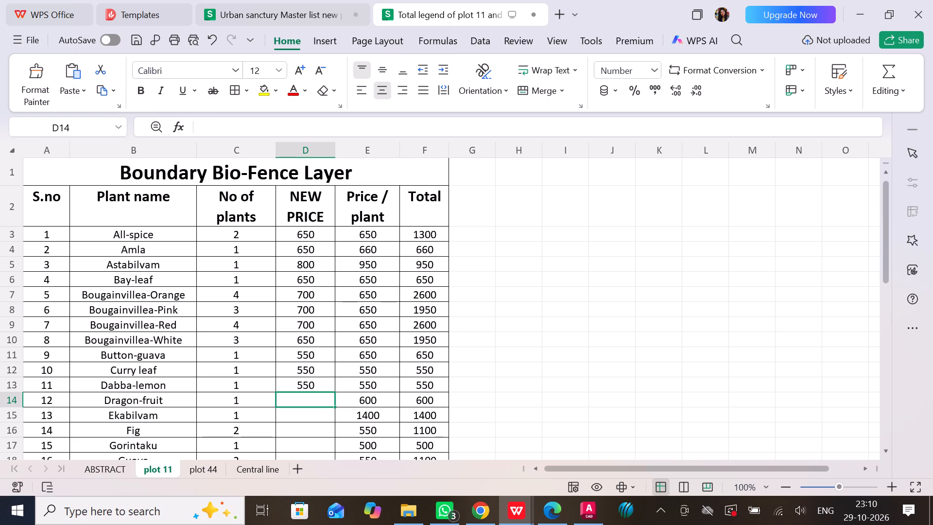
Enter new prices of 800 for Dragon-fruit, 850 for Ekabilvam, 850 for Fig and 600 for Gorintaku.
type("800")
key("Return")
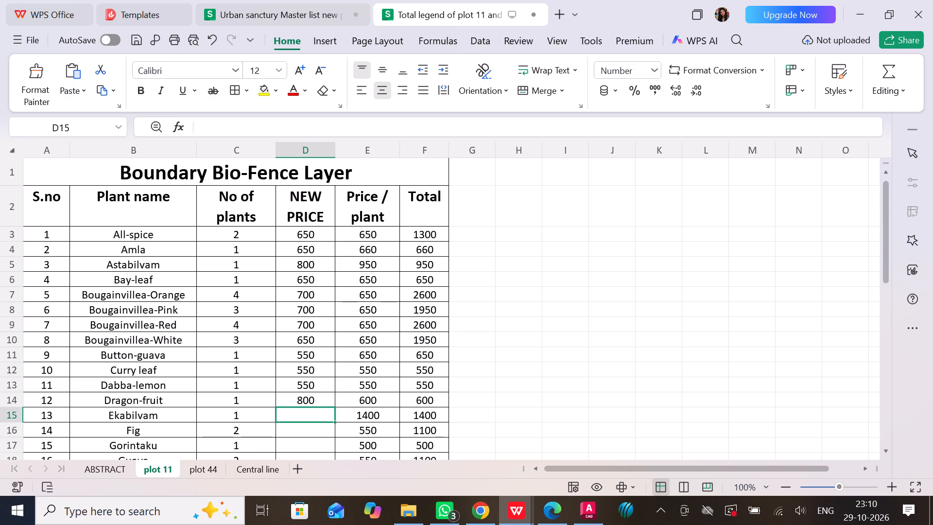
type("850")
key("Return")
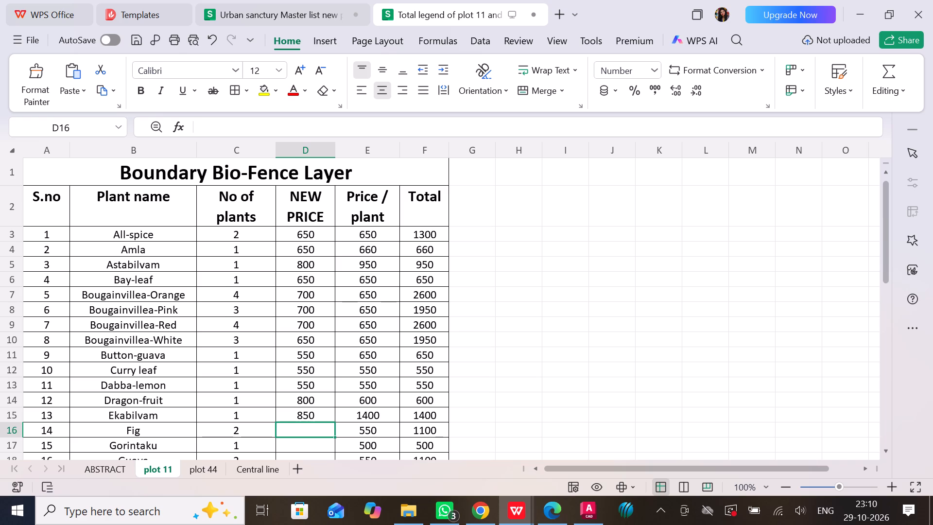
type("850")
key("Return")
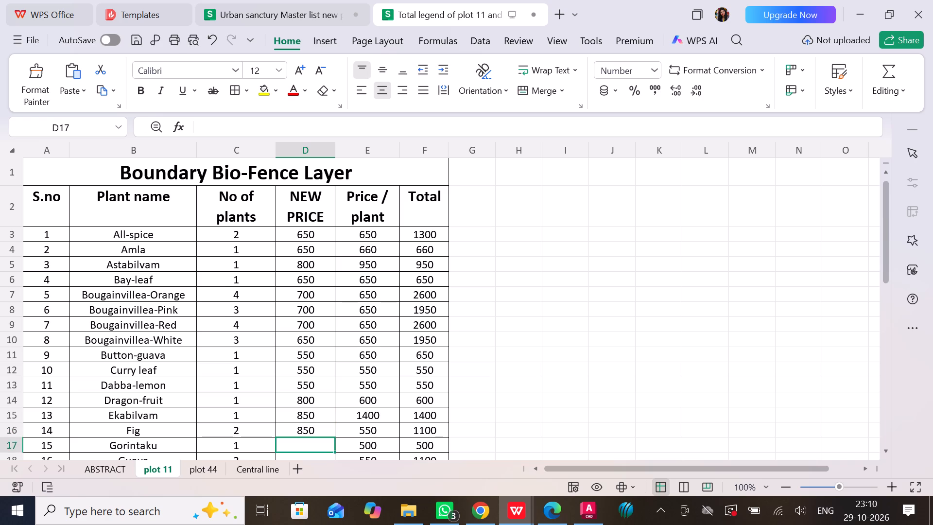
type("600")
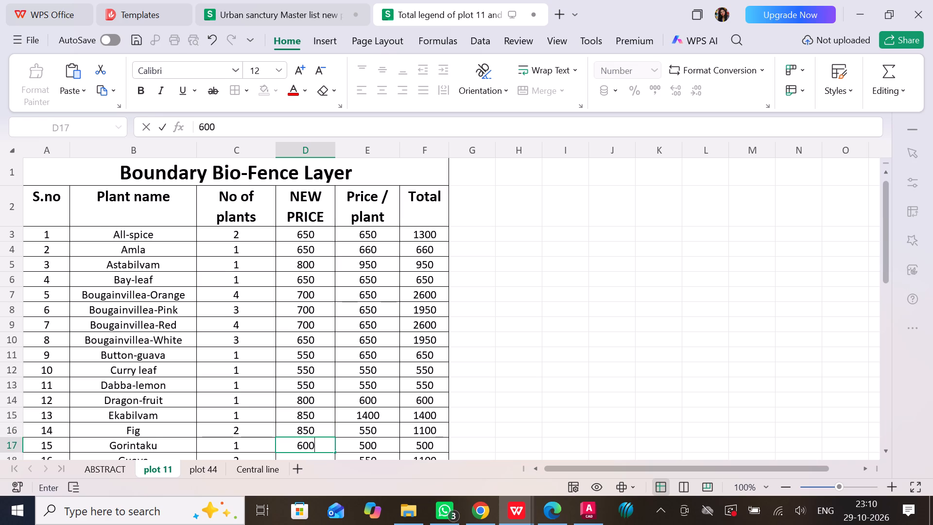
key("Return")
Enter new prices of 550 for Guava, 800 for Indian-ber, 750 for Jack-fruit and 800 for Jamun.
scroll(284, 232, "down", 2)
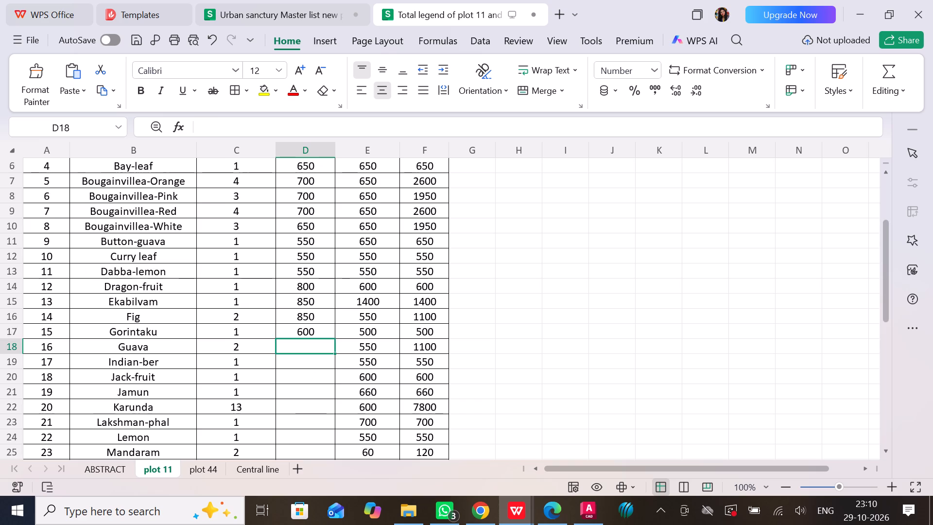
scroll(284, 232, "down", 2)
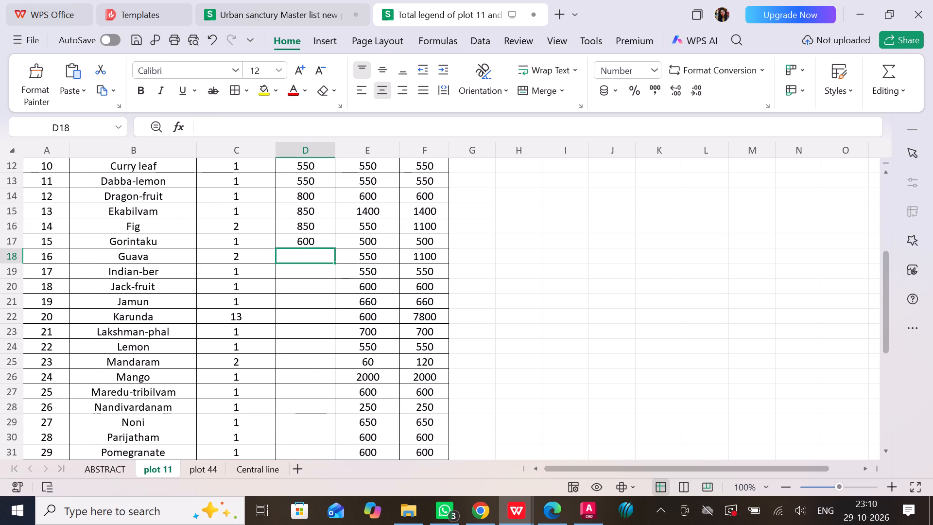
type("550")
key("Return")
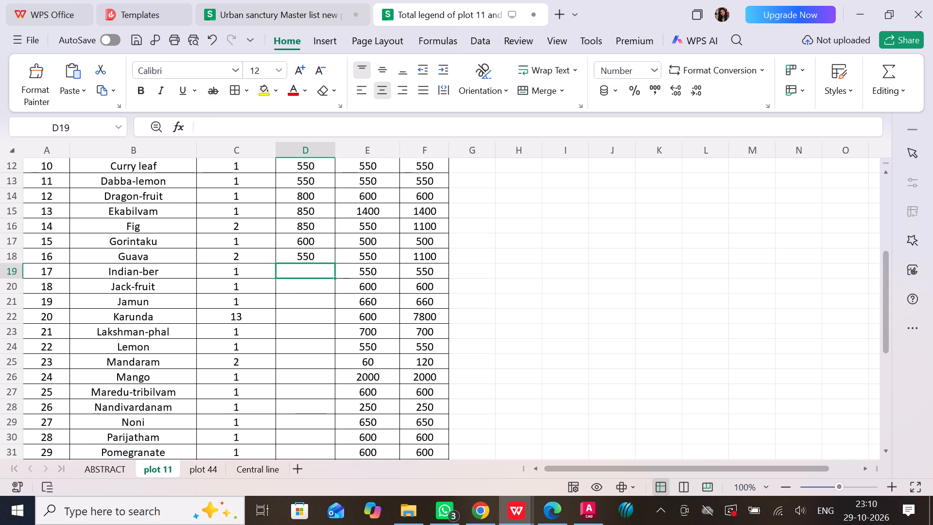
type("800")
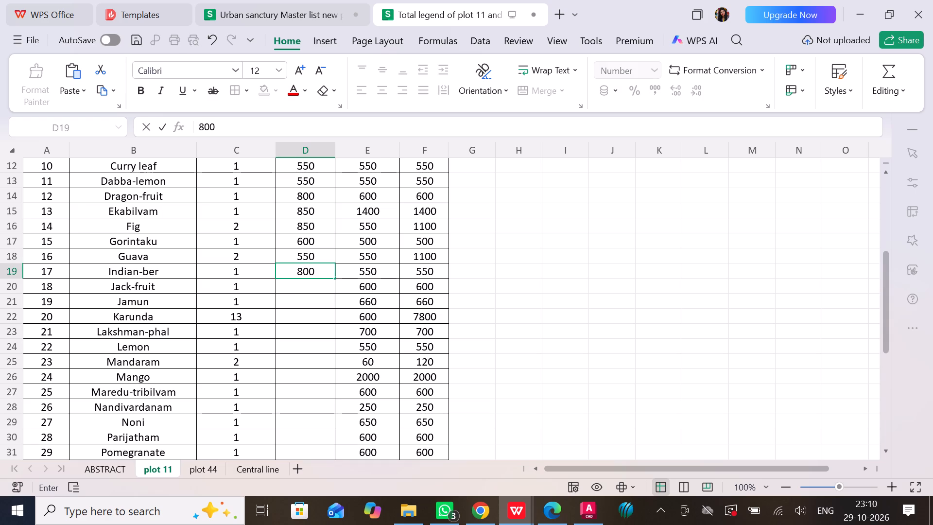
key("Return")
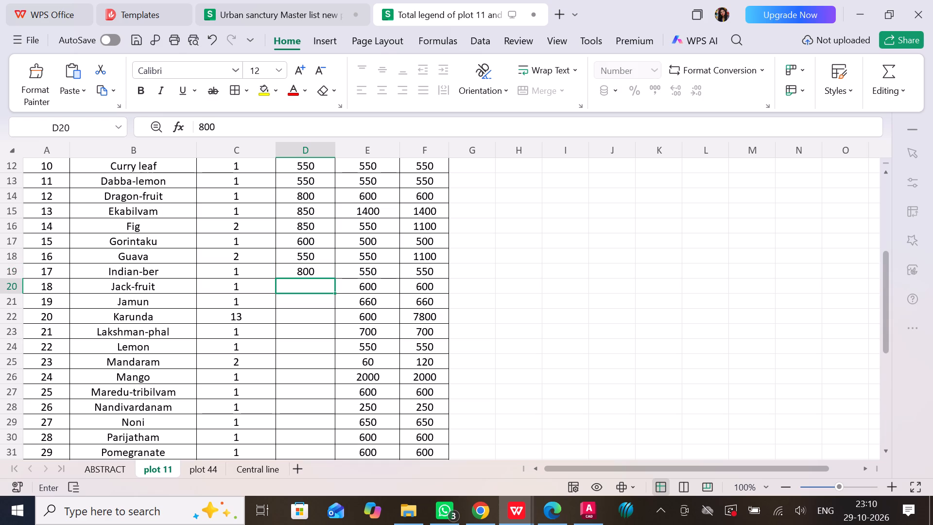
type("750")
key("Return")
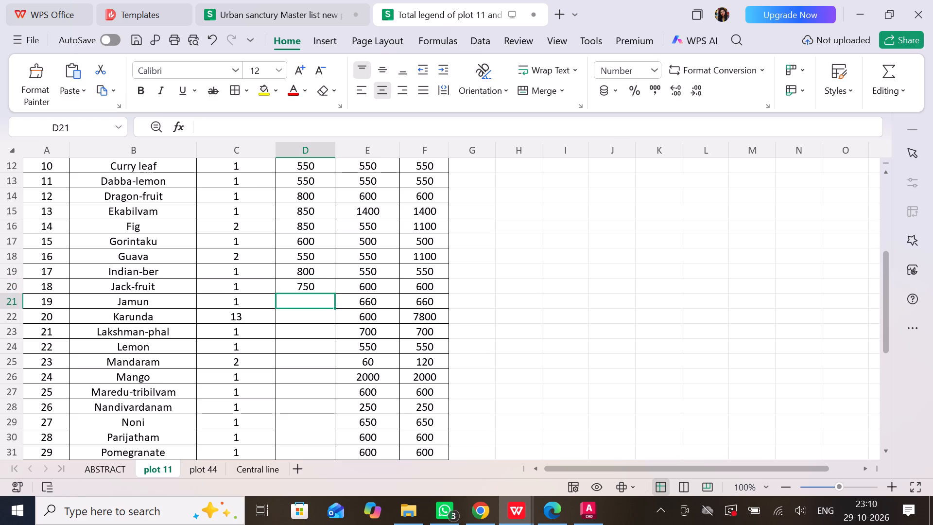
type("800")
key("Return")
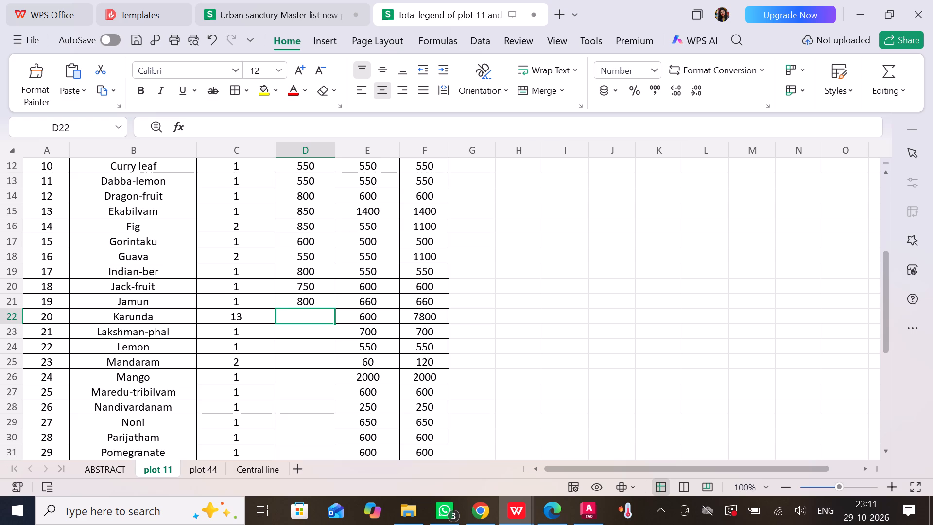
Enter new prices of 650 for Karunda, 700 for Lakshman-phal, 600 for Lemon and 250 for Mandaram.
type("650")
key("Return")
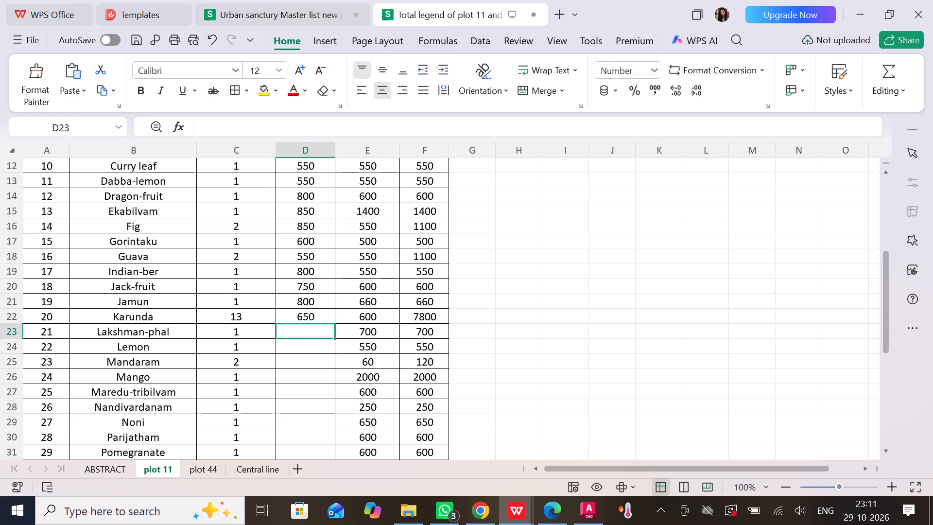
type("700")
key("Return")
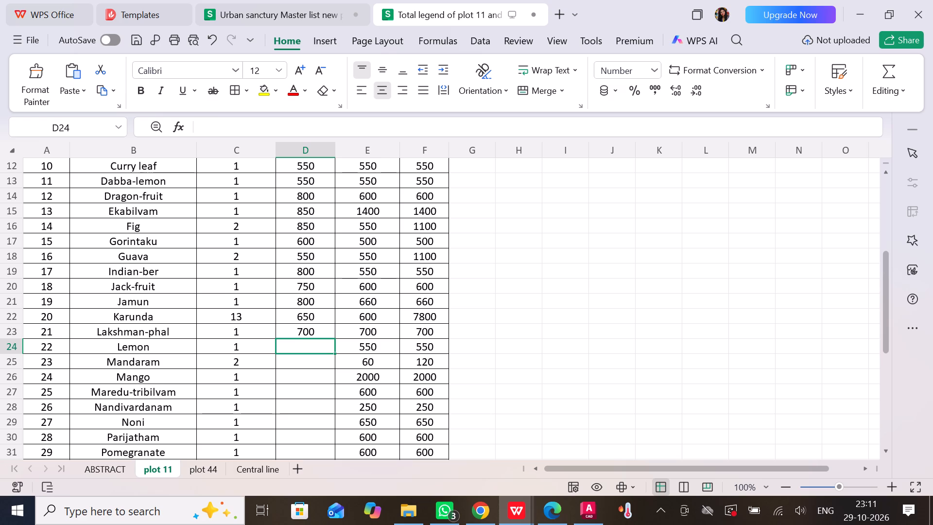
type("600")
key("Return")
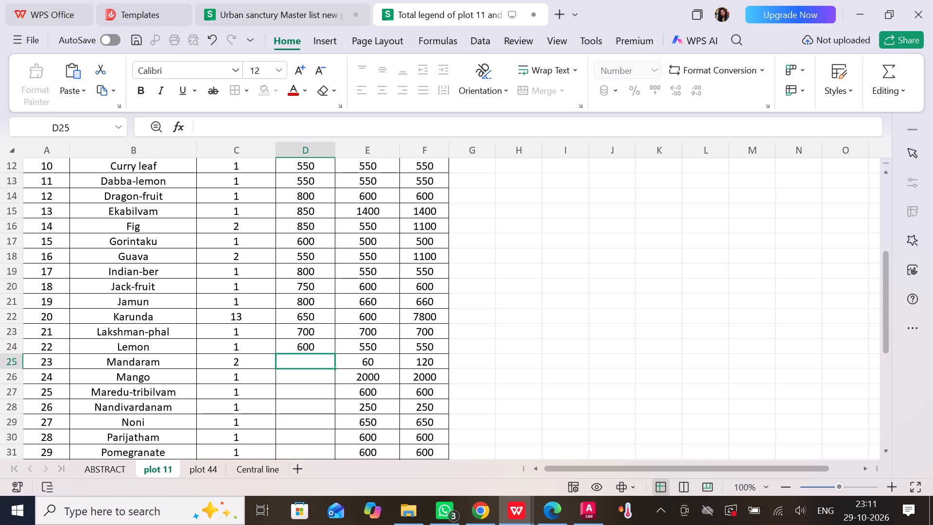
type("250")
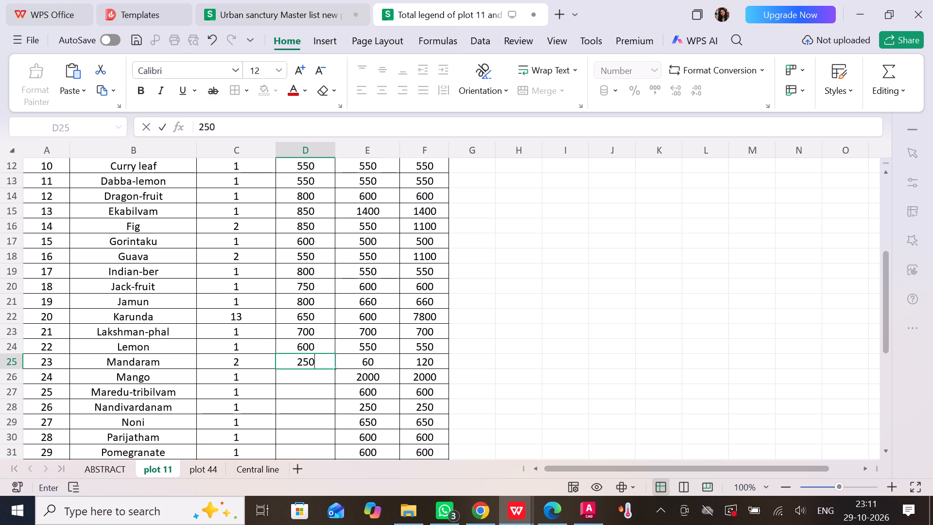
key("Return")
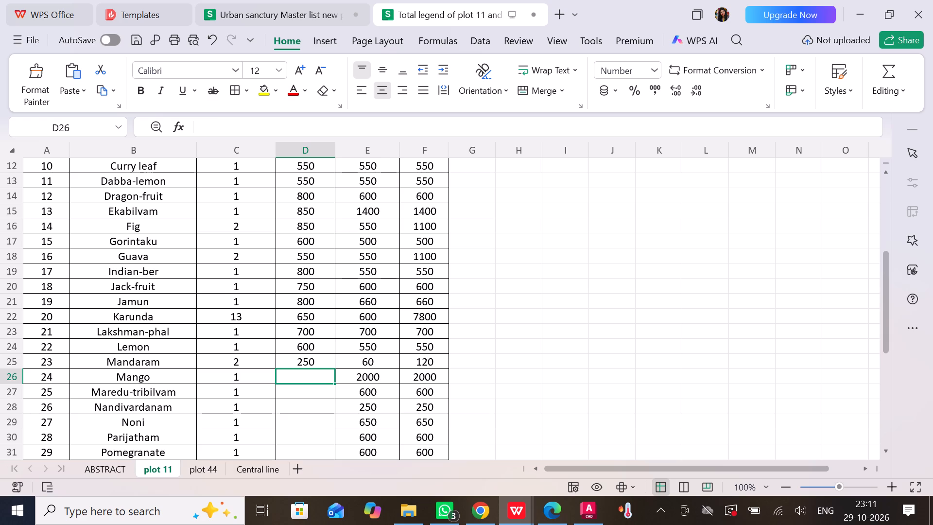
Enter new prices of 800 for Mango, 800 for Maredu-tribilvam, 70 for Nandivardanam and 750 for Noni.
type("800")
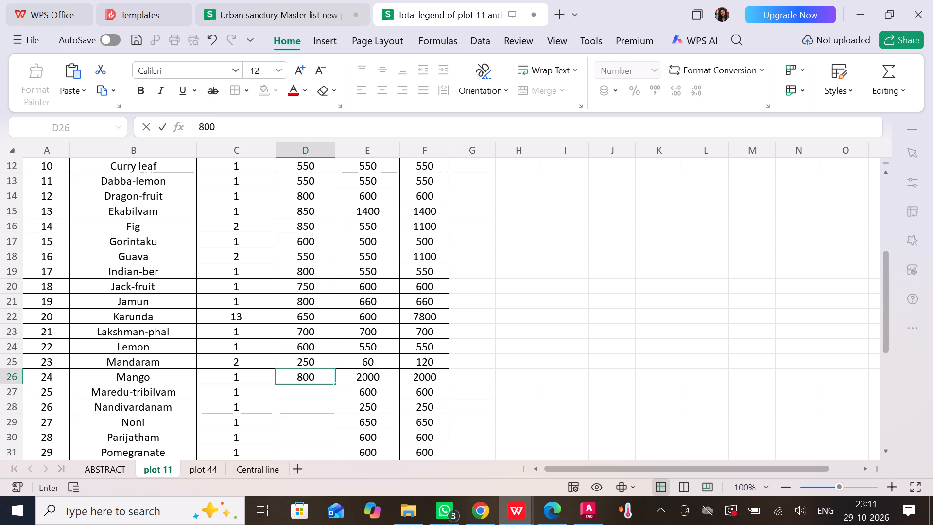
key("Return")
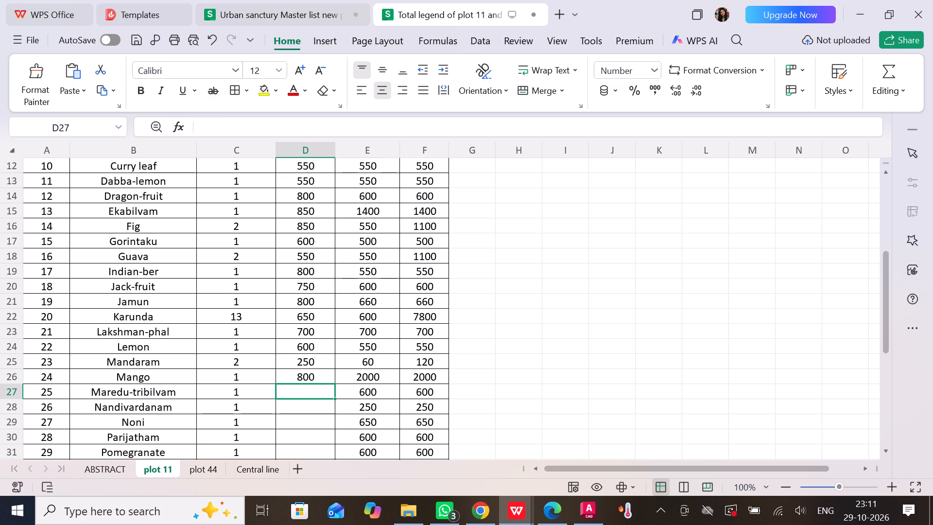
type("800")
key("Return")
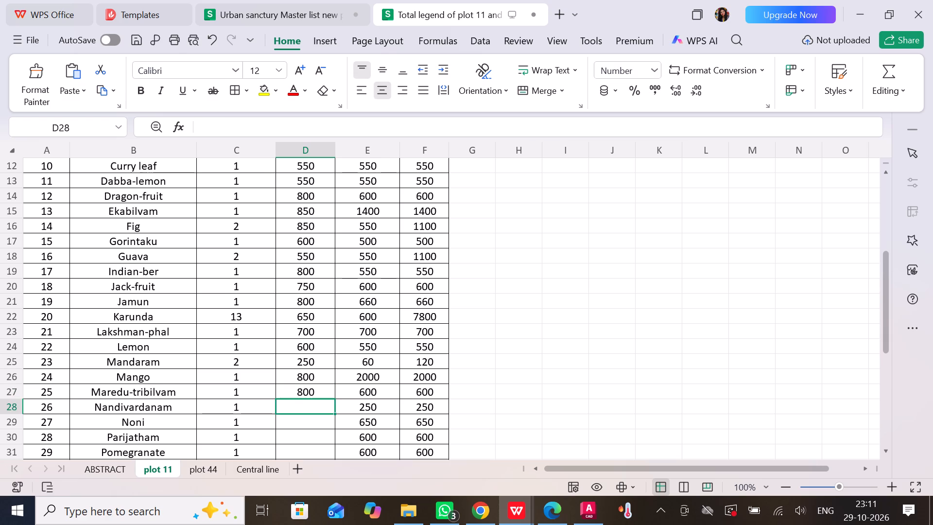
type("70")
key("Return")
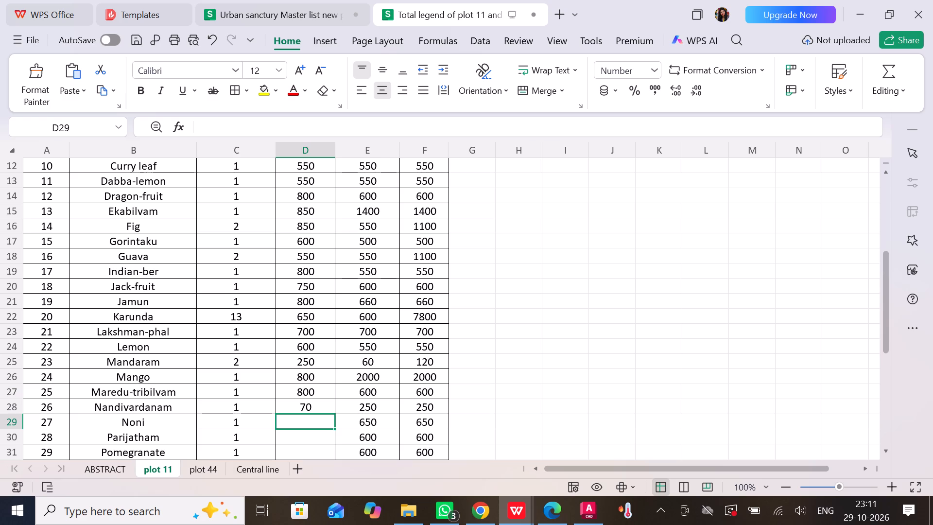
type("750")
key("Return")
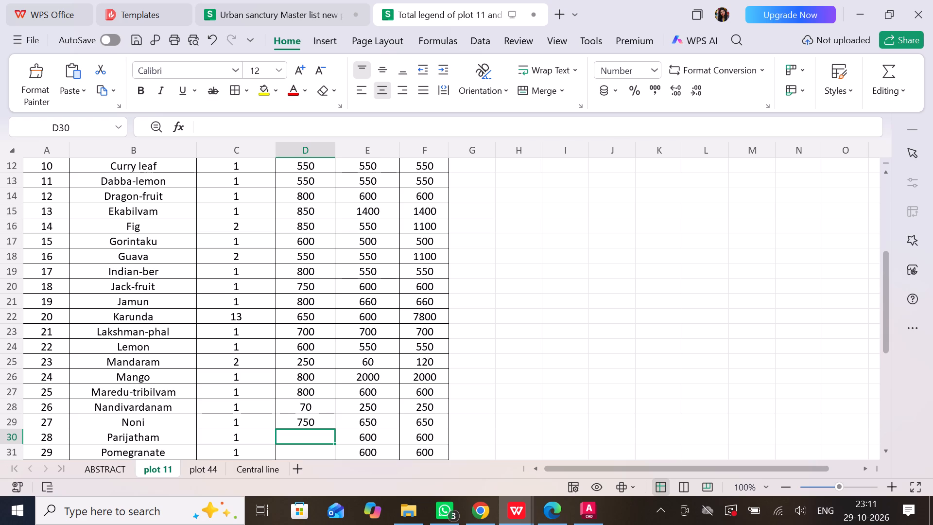
Enter new prices of 700 for Parijatham, 750 for Pomegranate, 700 for Rama-phal and 750 for Rathi-usiri.
type("700")
key("Return")
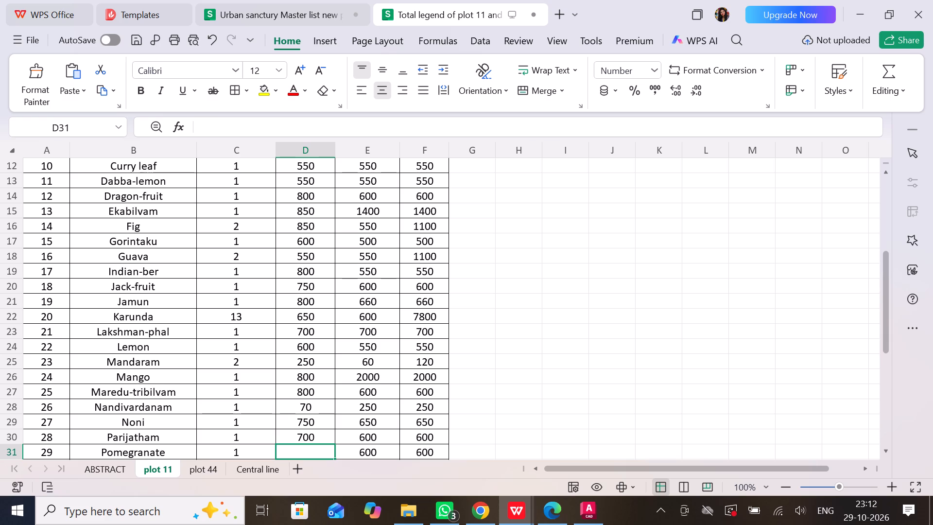
type("750")
key("Return")
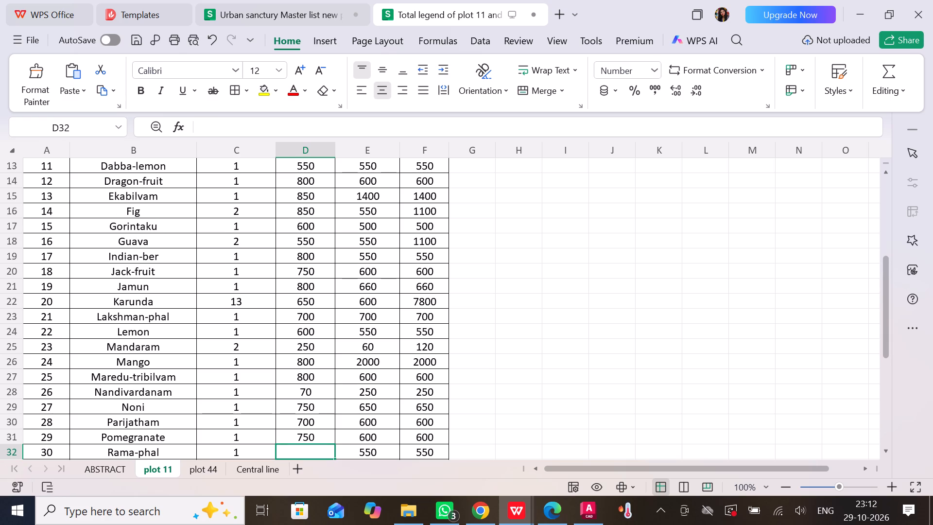
type("700")
key("Return")
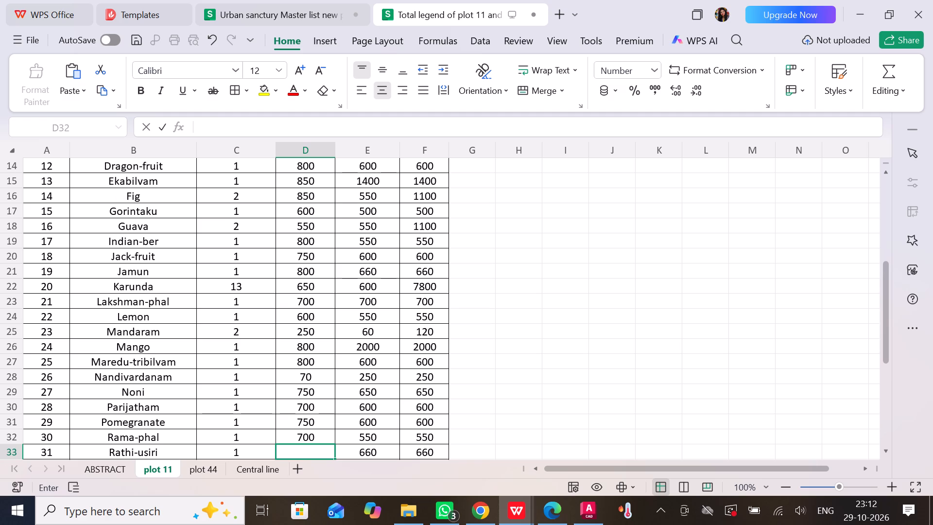
type("750")
key("Return")
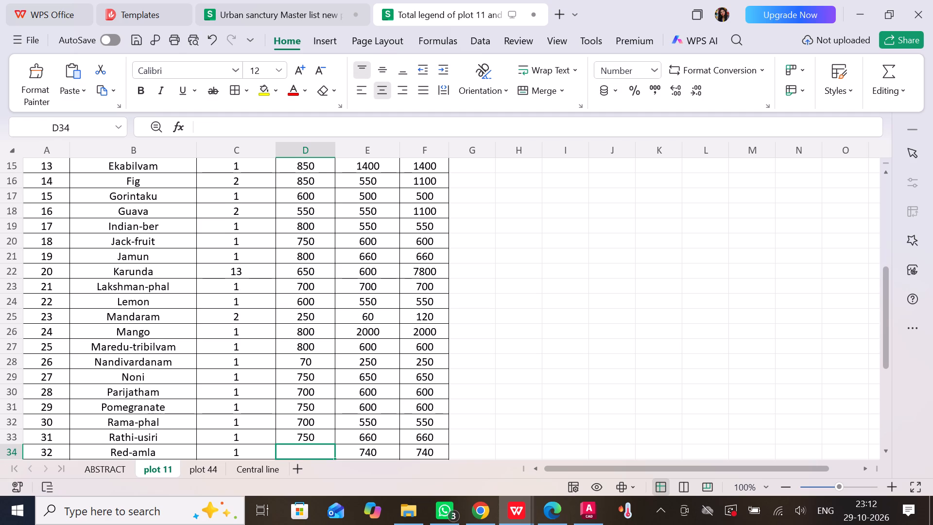
Enter new prices of 750 for Red-amla, 750 for Rudraksha, 750 for Sampangi yellow and 800 for Sapota.
type("750")
key("Return")
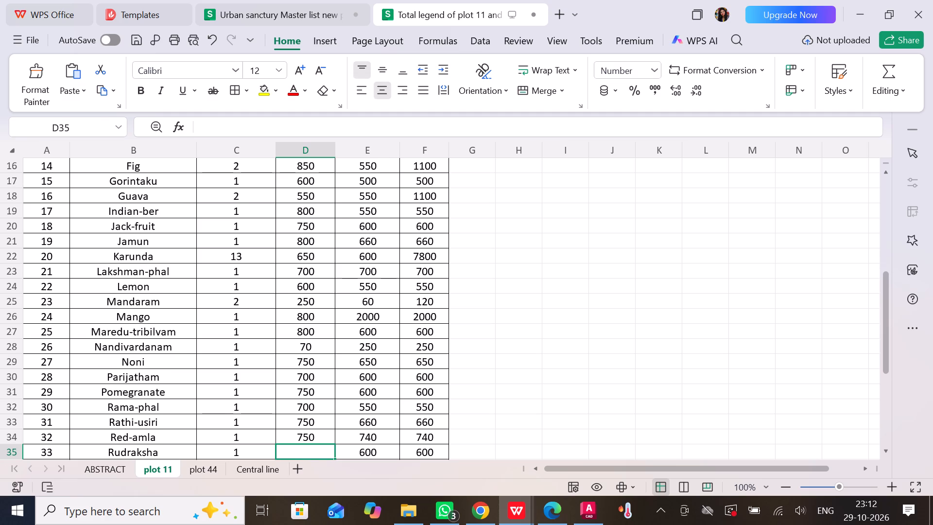
type("750")
key("Return")
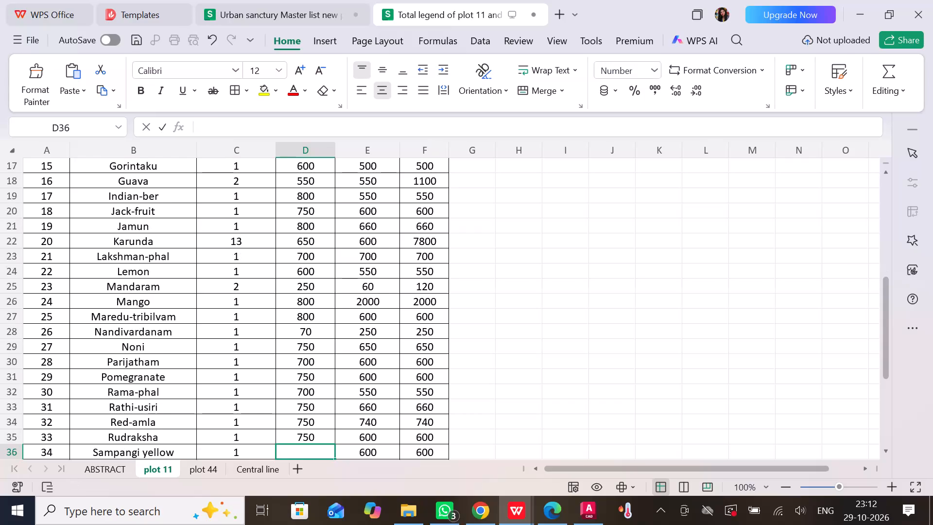
type("750")
key("Return")
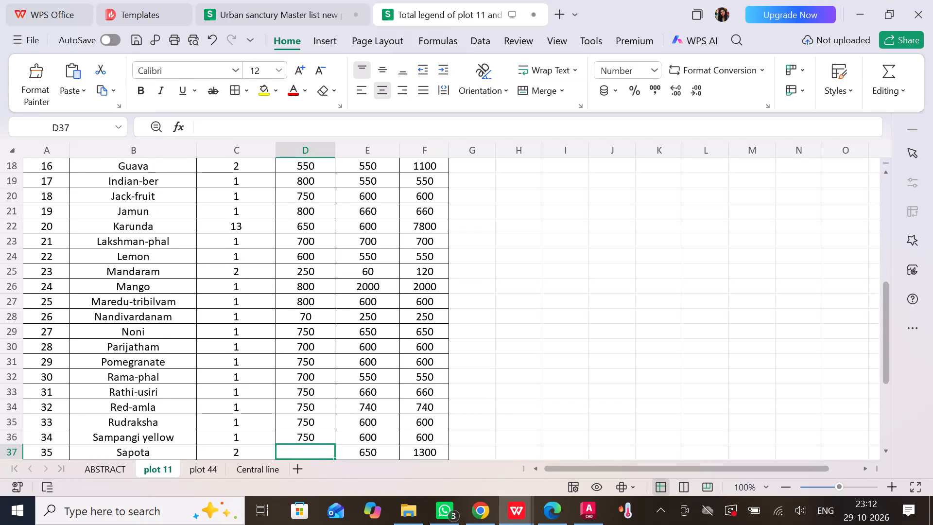
type("800")
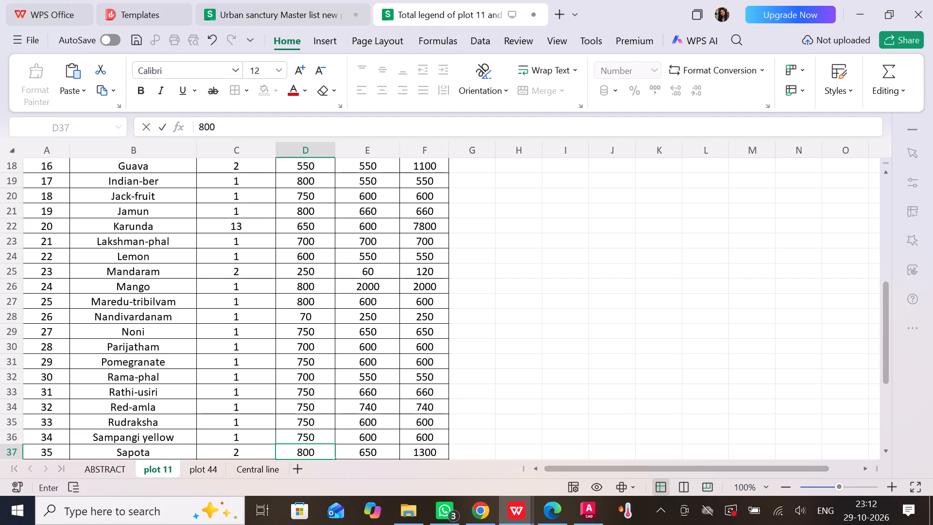
key("Return")
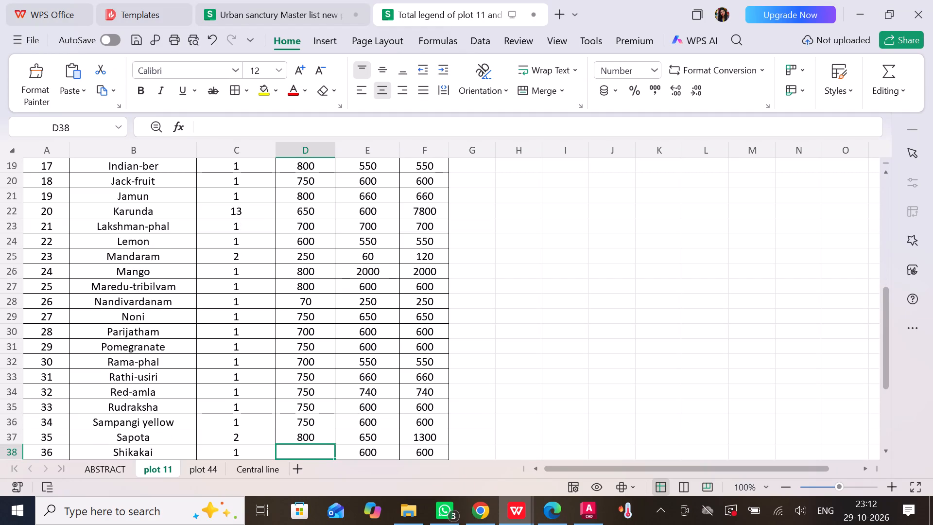
Enter new prices of 800 each for Shikakai, Sinduram, Singapur-cherry and Star-fruit.
type("800")
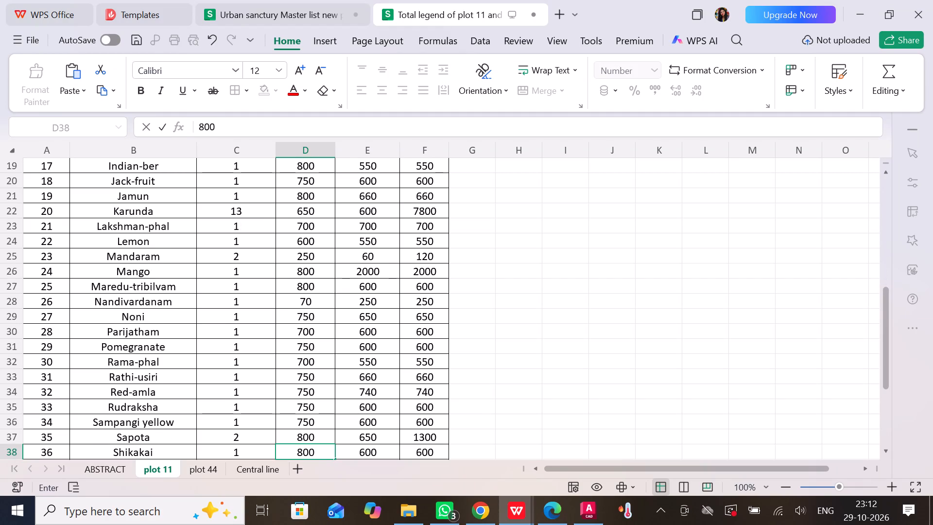
key("Return")
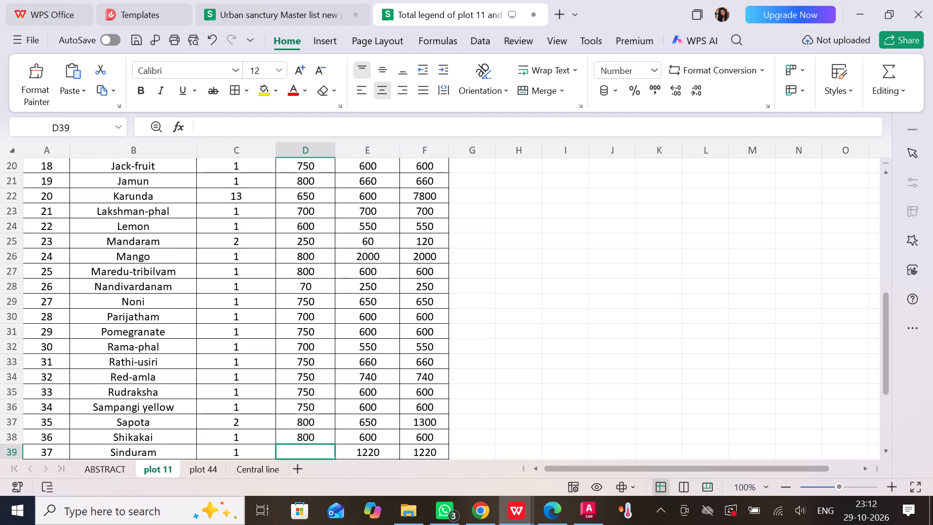
type("800")
key("Return")
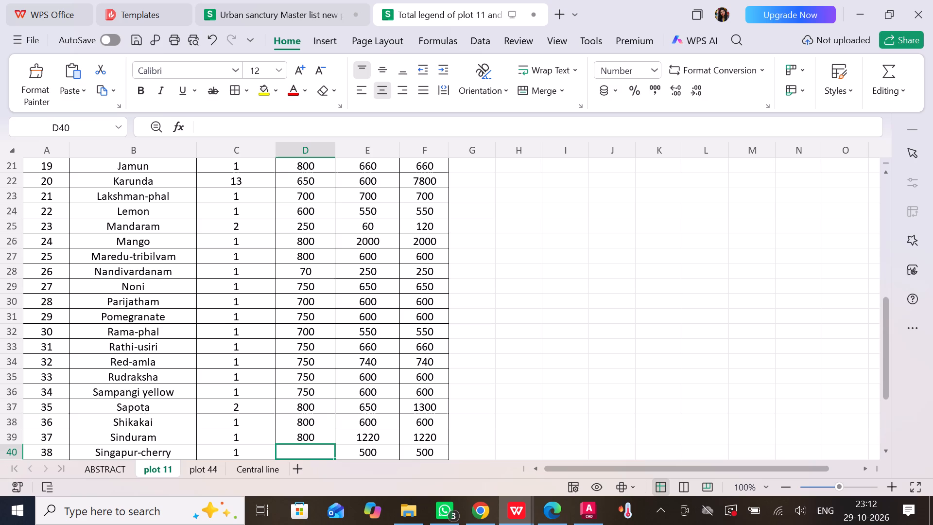
type("800")
key("Return")
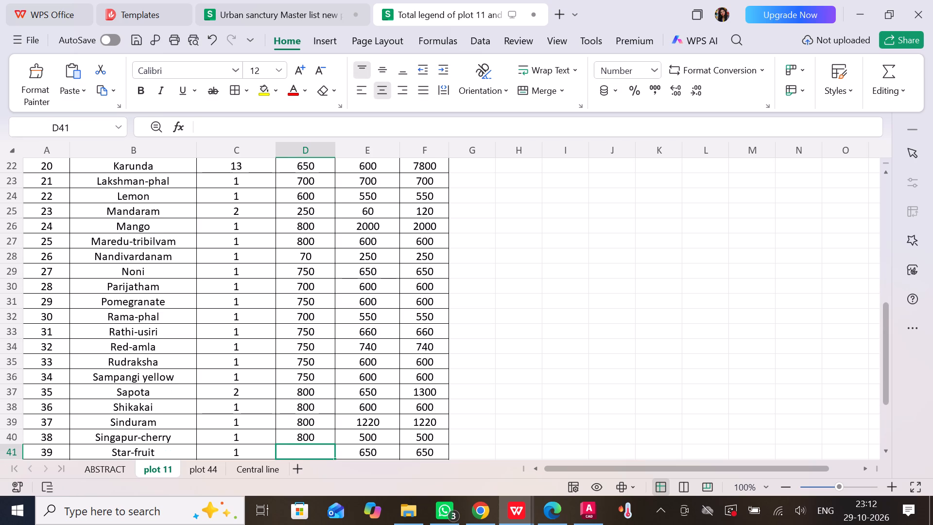
type("800")
key("Return")
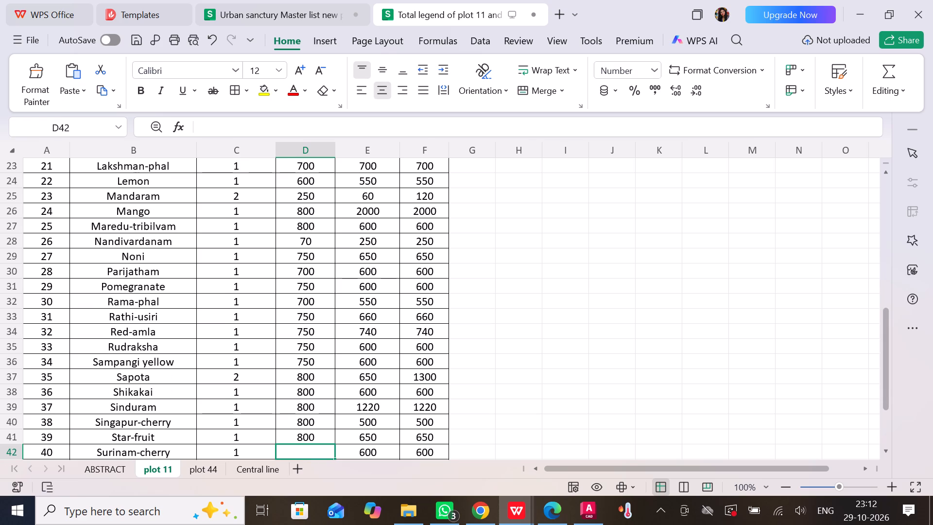
Enter new prices of 800 each for Surinam-cherry, Temple-Tree and Tribilvam, 100 for Tulasi and 850 for Water-apple.
type("800")
key("Return")
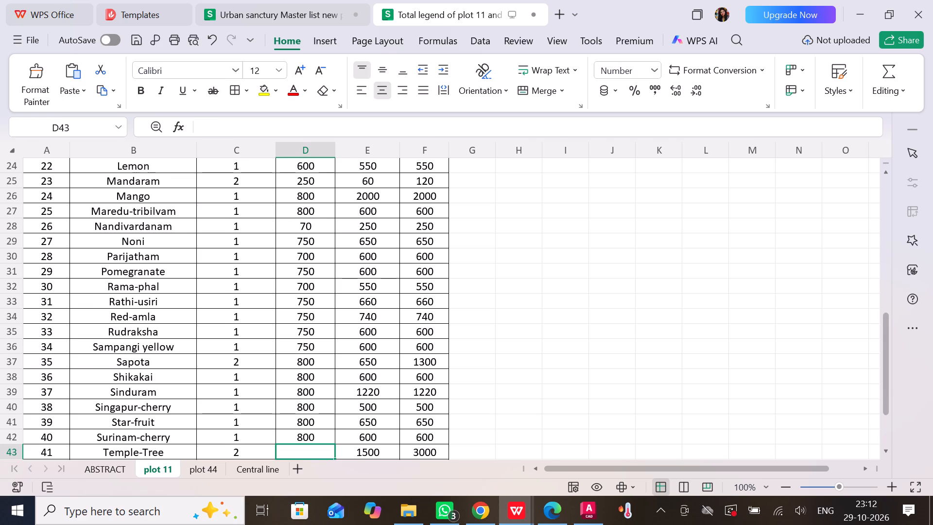
type("800")
key("Return")
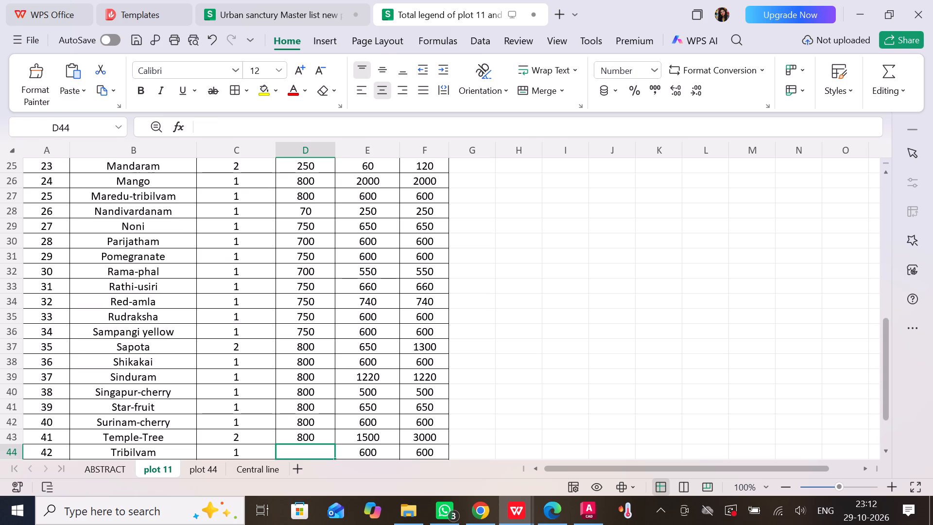
type("800")
key("Return")
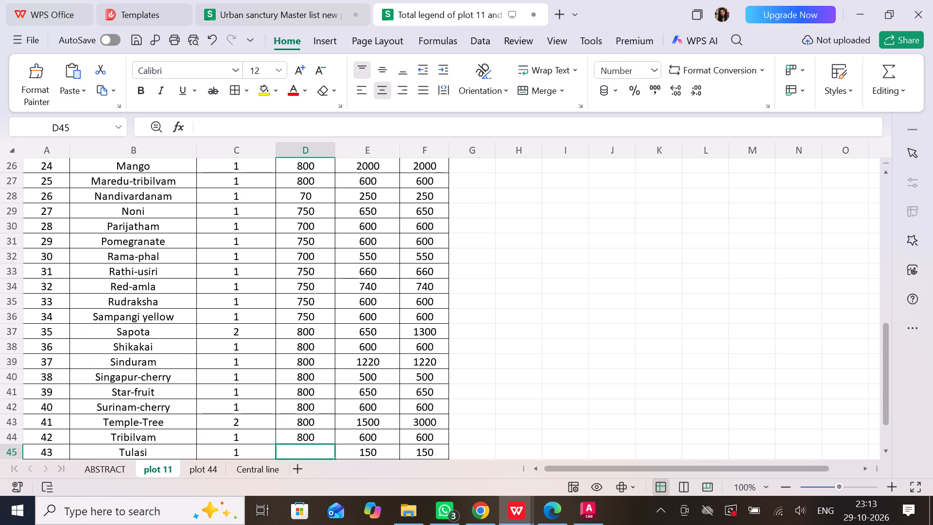
type("100")
key("Return")
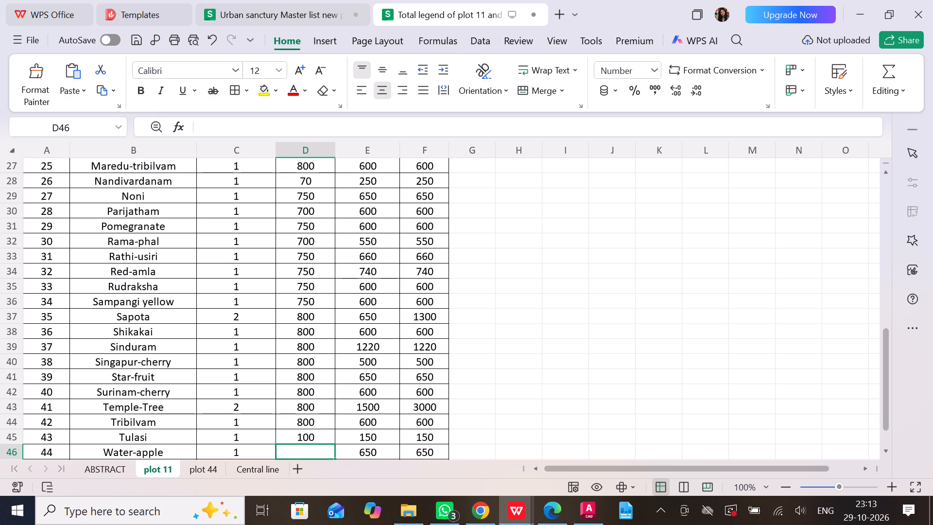
type("86")
key("BackSpace")
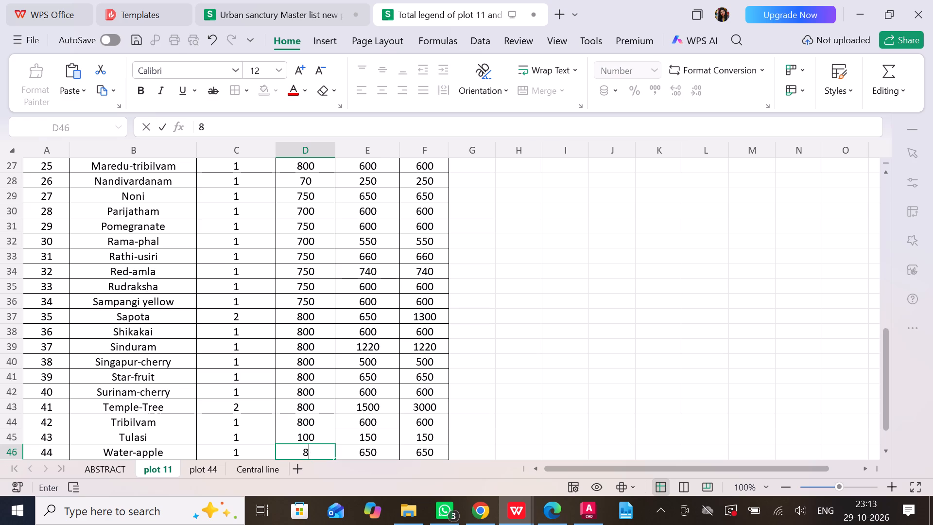
type("50")
key("Return")
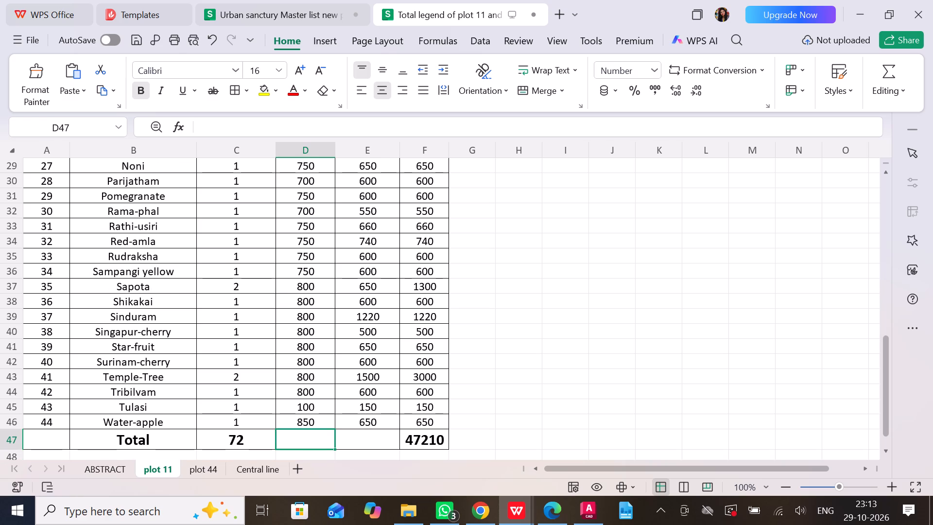
Insert a blank column between NEW PRICE and Price / plant and head it TOTAL.
scroll(283, 229, "up", 11)
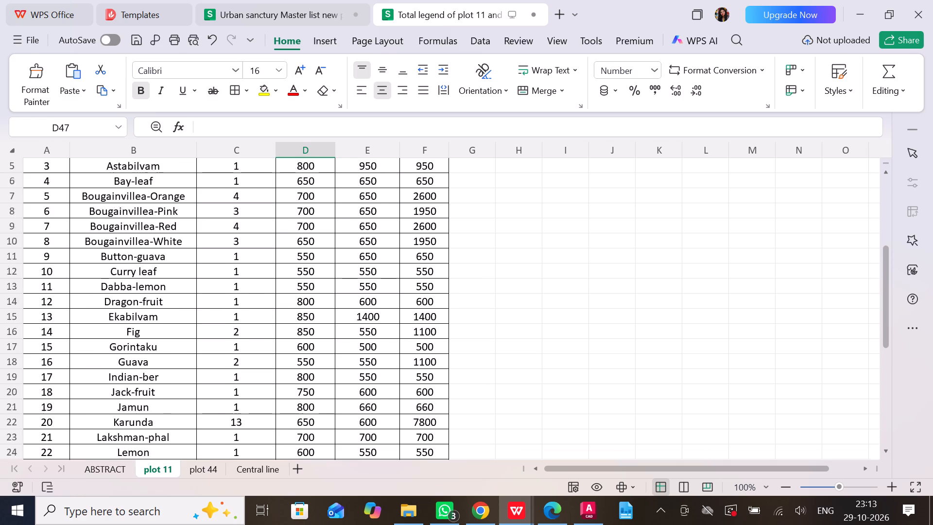
scroll(282, 231, "up", 6)
left_click(380, 150)
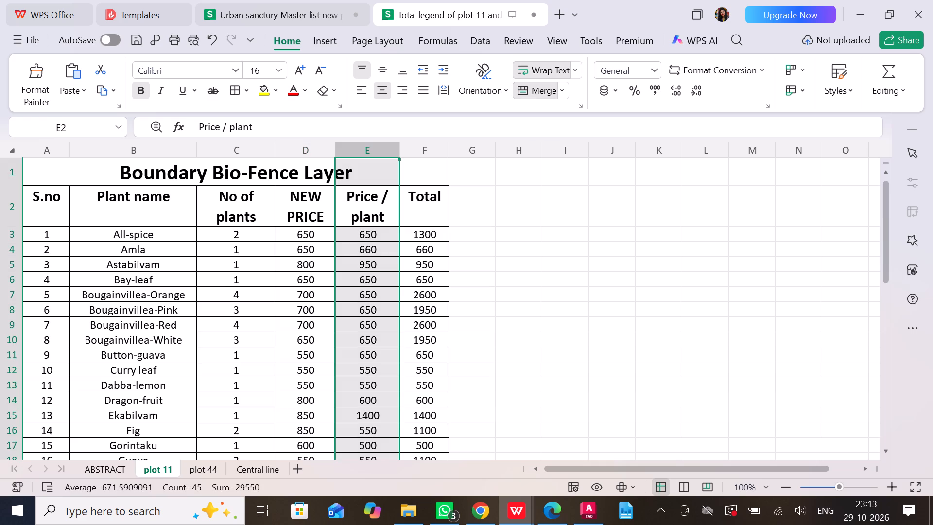
key("ctrl+shift+equal")
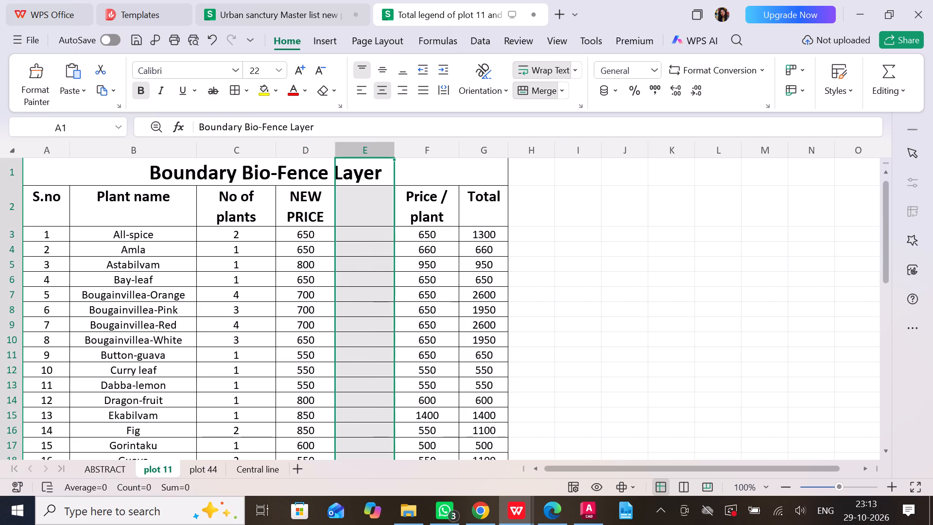
left_click(363, 206)
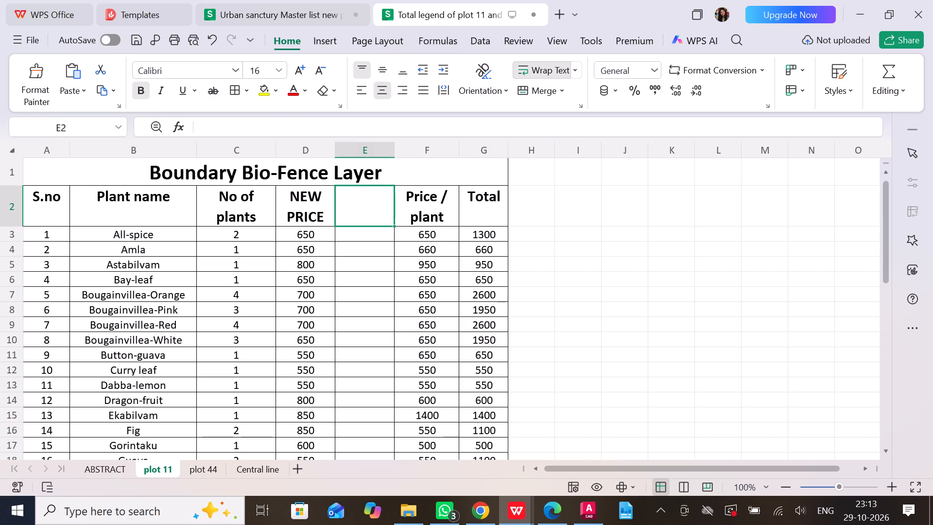
type("TOTAL")
key("Left")
key("Left")
key("Left")
key("Left")
key("Right")
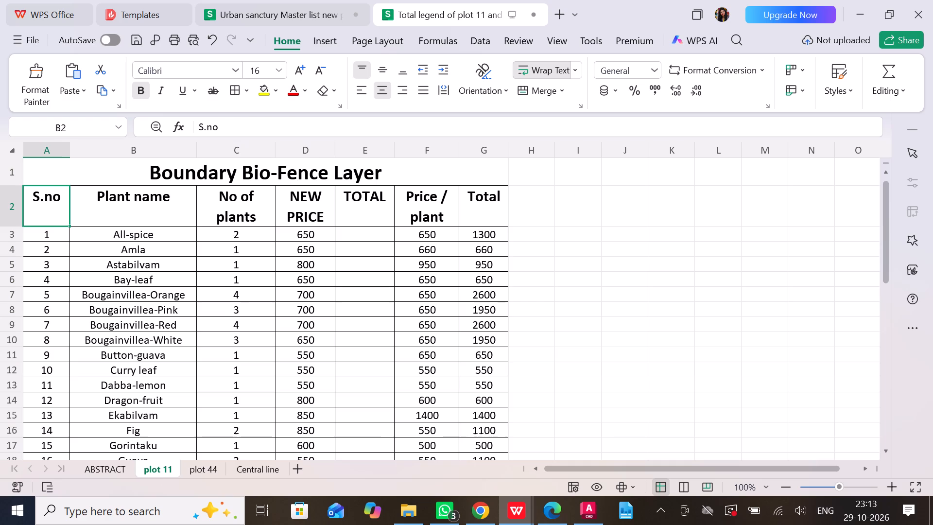
key("Right")
key("Right")
key("Right")
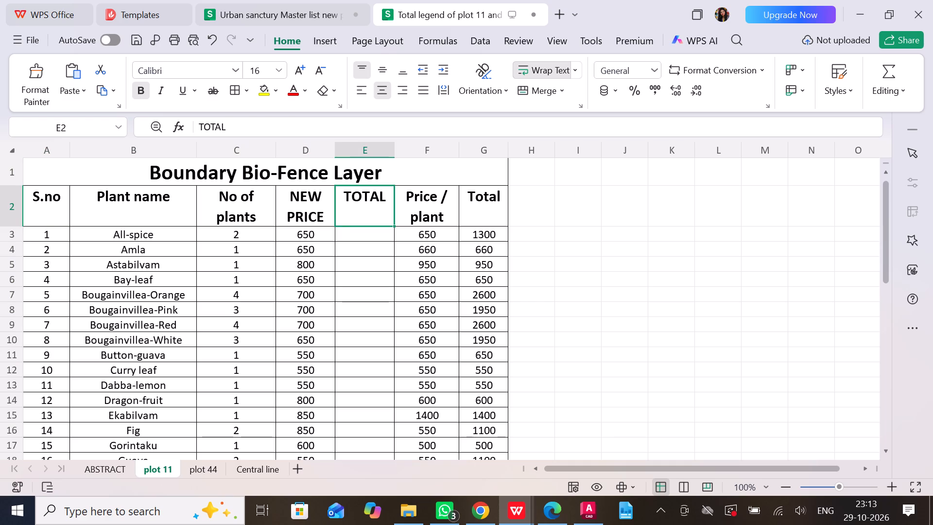
key("Return")
Extend the inserted column's heading to read TOTAL (NEW).
left_click(340, 254)
double_click(365, 199)
left_click(381, 200)
key("Right")
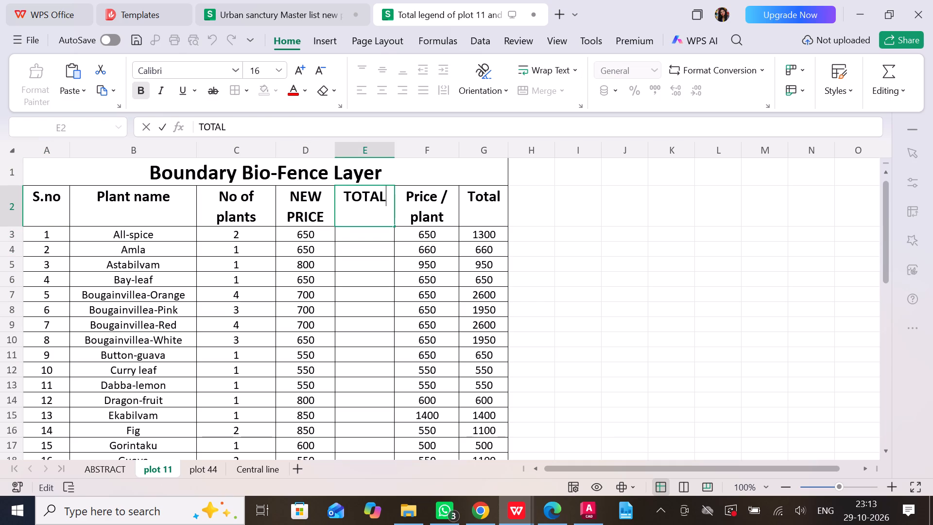
key("Return")
double_click(381, 200)
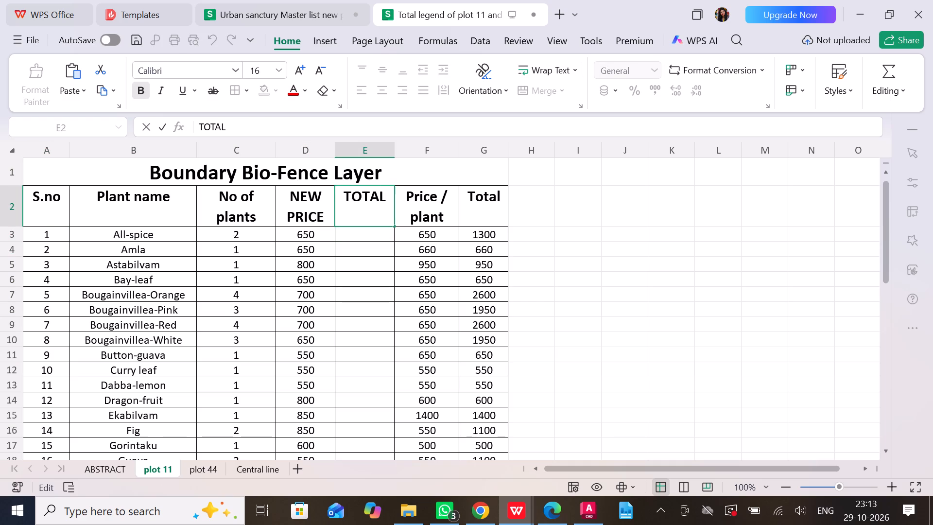
left_click(393, 196)
key("space")
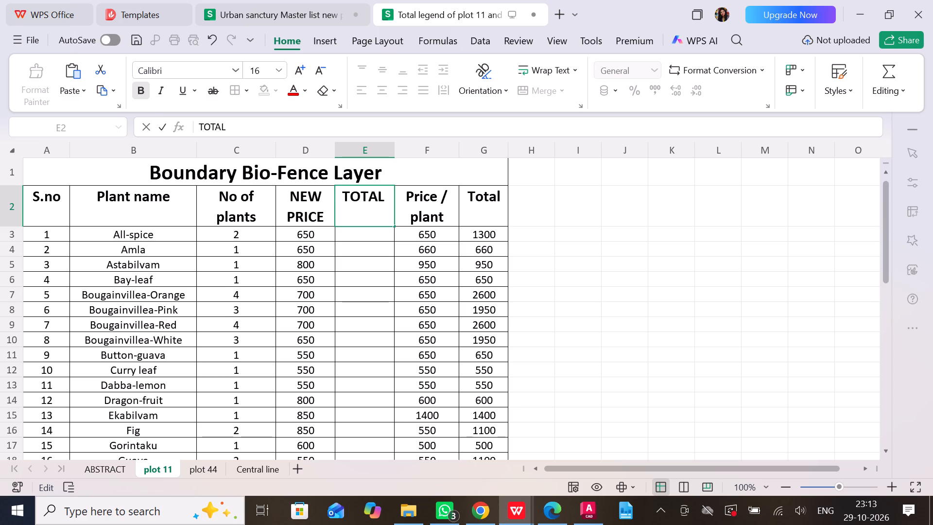
type("(NWE")
key("BackSpace")
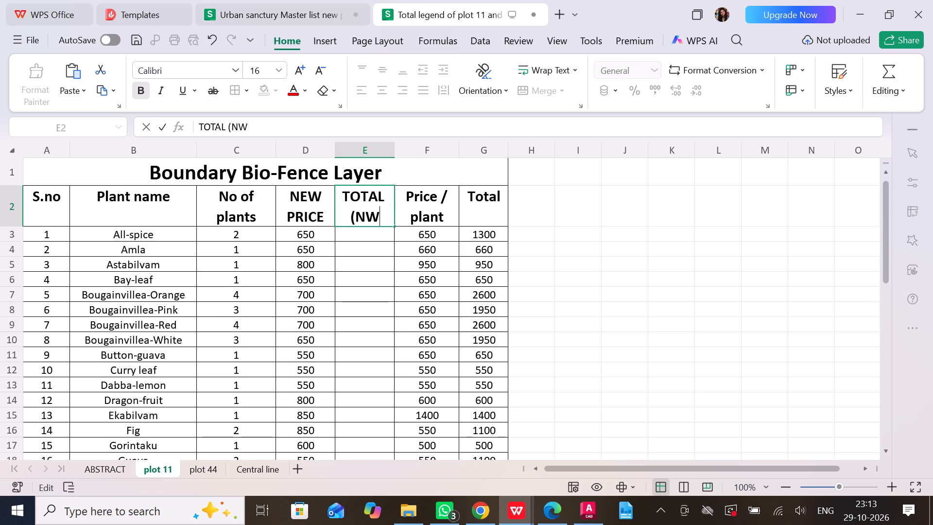
key("BackSpace")
type("WE")
key("BackSpace")
key("BackSpace")
type("EW")
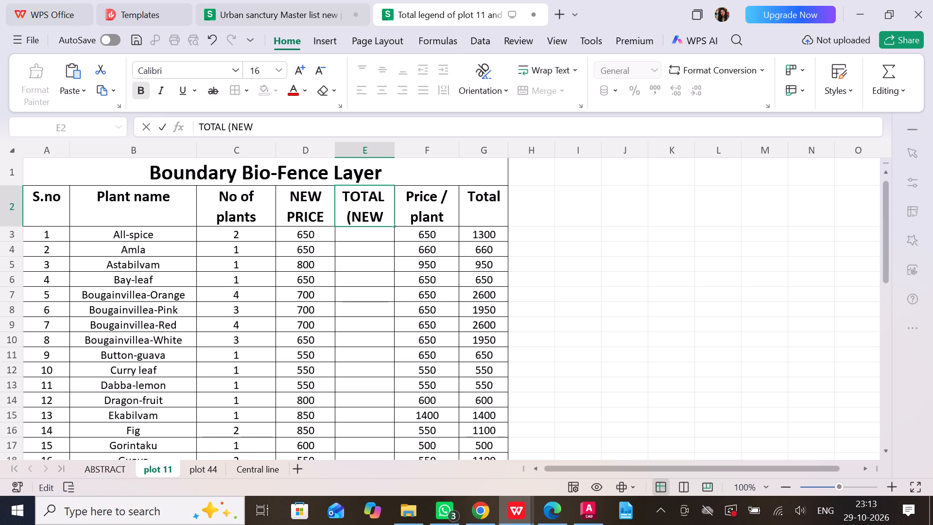
key("shift+parenright")
right_click_drag(390, 201, 380, 206)
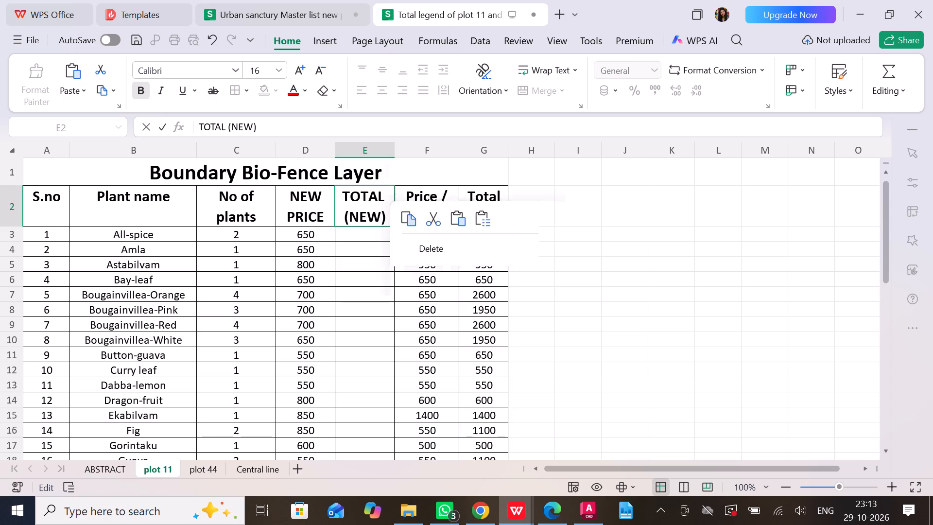
left_click(613, 271)
Copy the TOTAL (NEW) heading over the last column's Total heading and change it there to TOTAL (OLD).
left_click(383, 202)
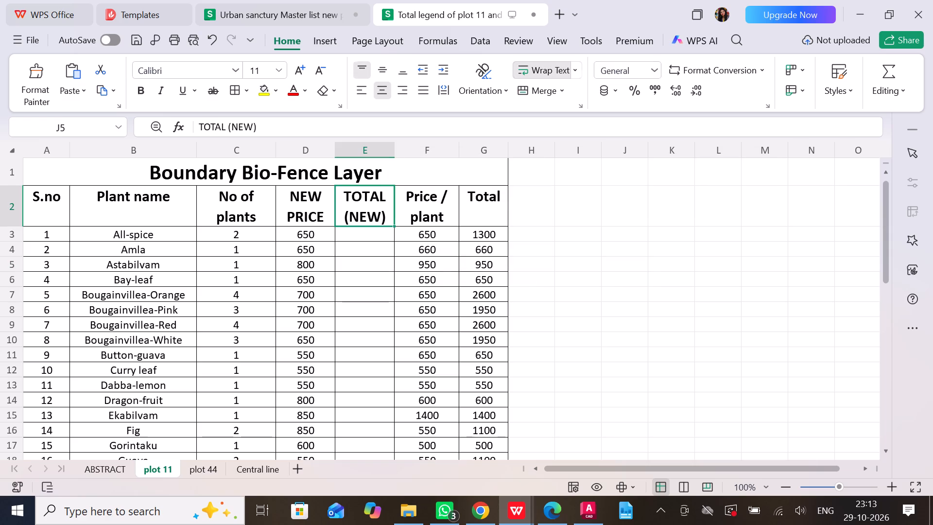
key("ctrl+c")
left_click(479, 212)
key("ctrl+v")
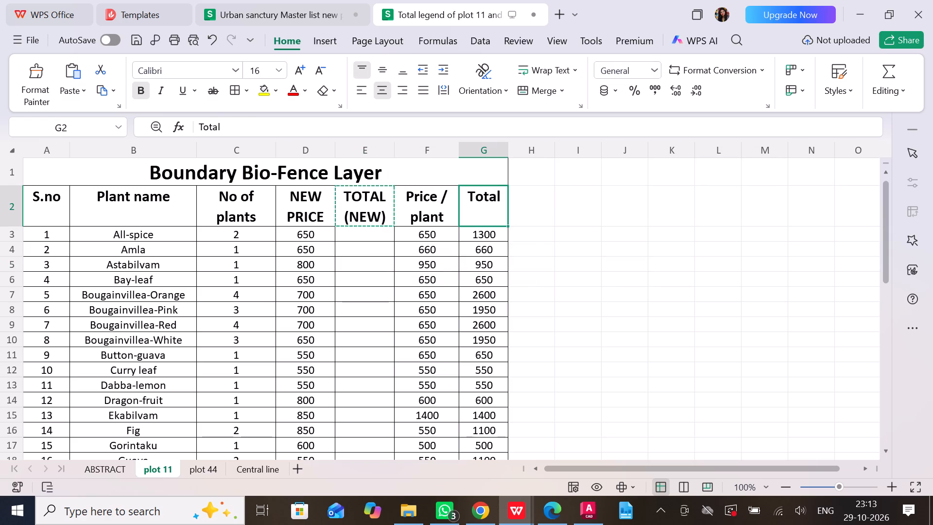
double_click(500, 214)
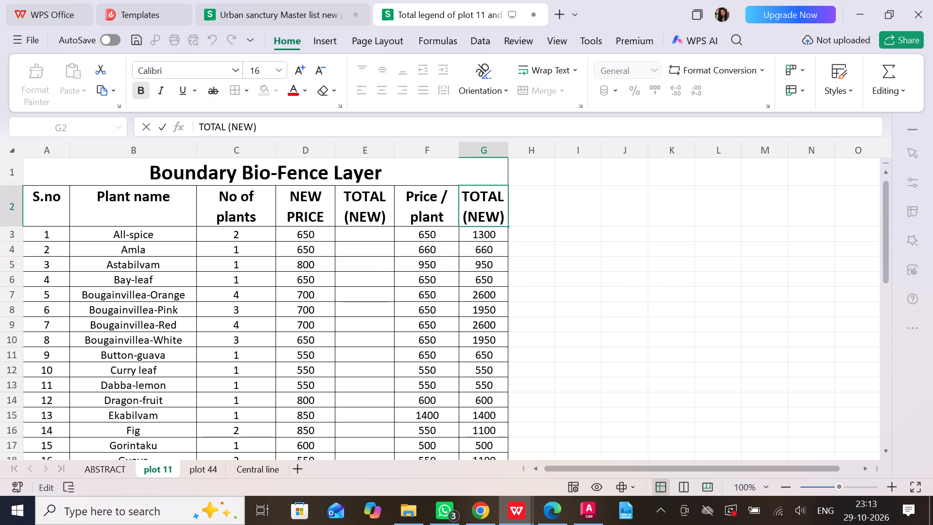
key("BackSpace")
key("BackSpace")
key("BackSpace")
type("OLD")
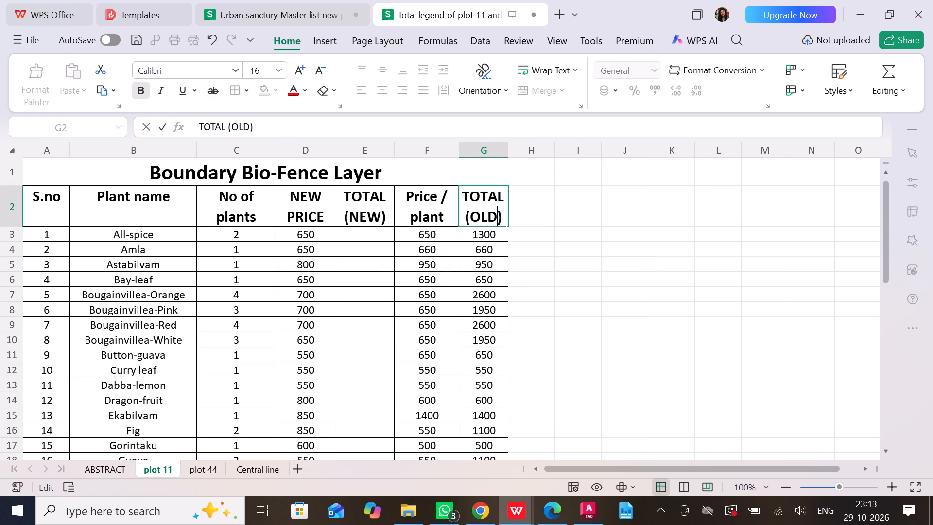
key("Return")
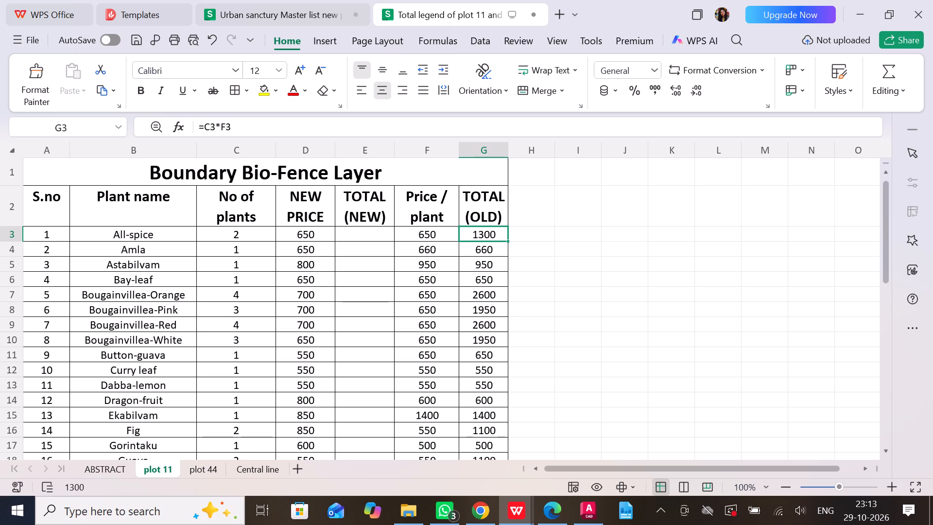
Calculate TOTAL (NEW) for All-spice as =C3*D3 and fill the formula down the whole column.
left_click(363, 235)
type("=SUM")
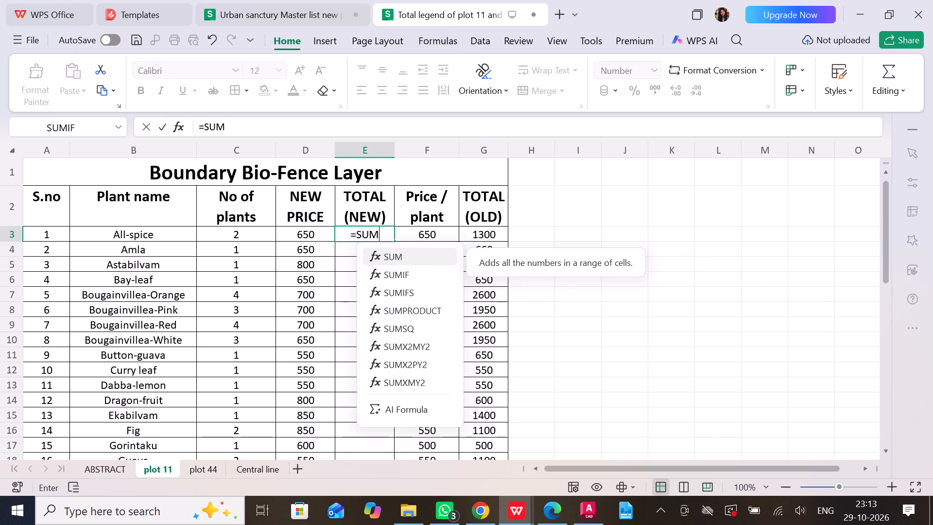
key("BackSpace")
key("BackSpace")
key("BackSpace")
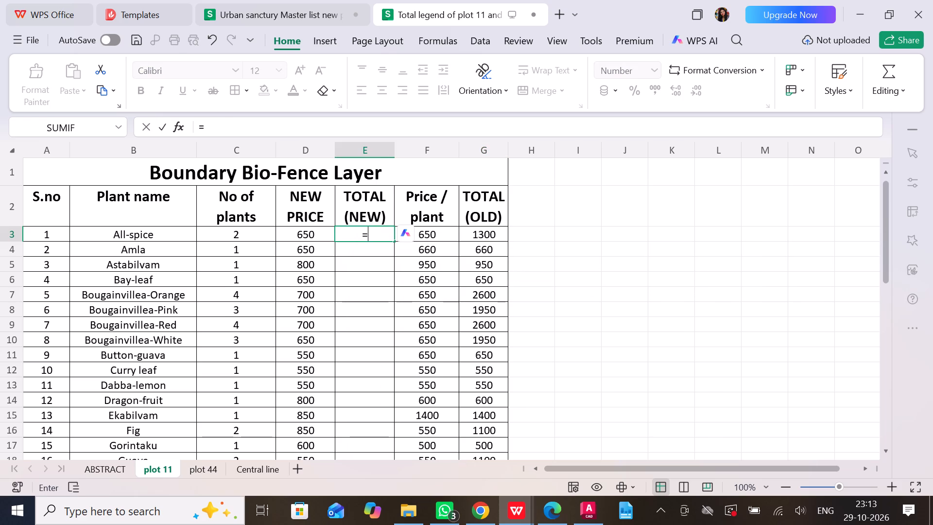
left_click(263, 233)
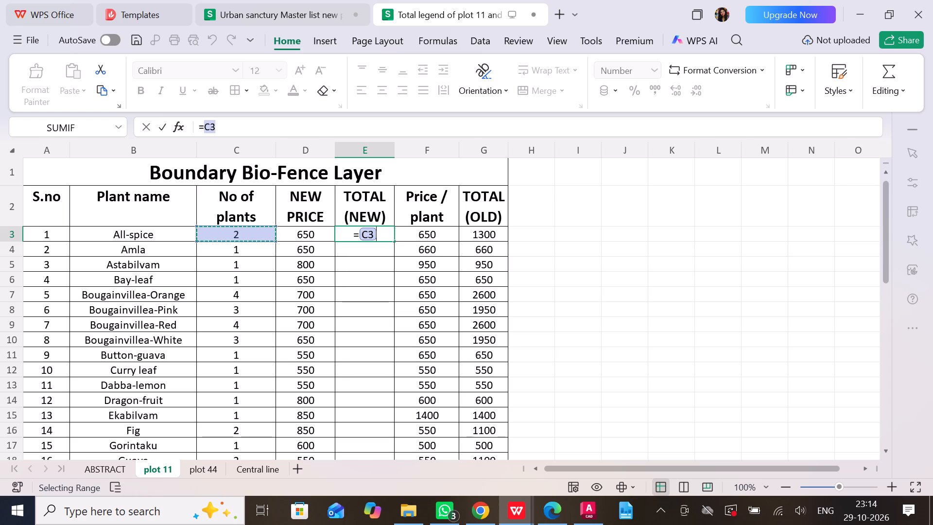
key("shift+asterisk")
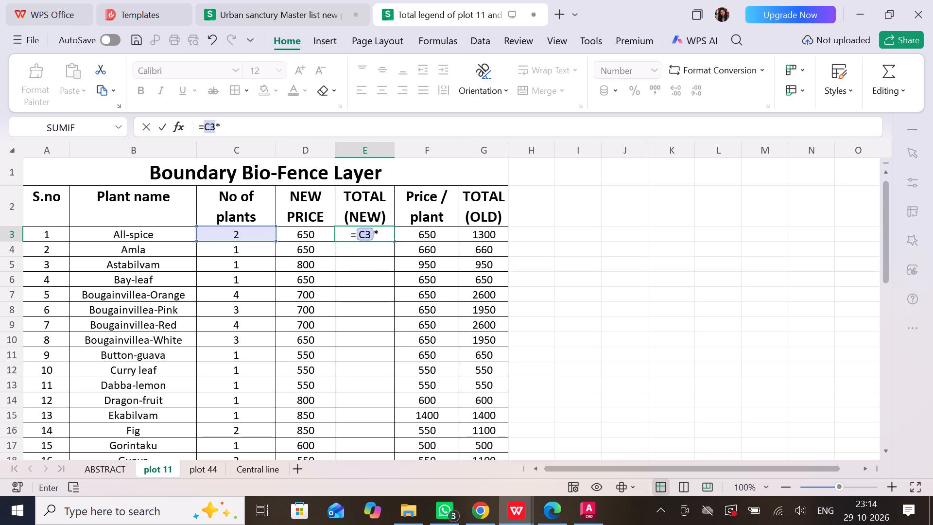
left_click(302, 233)
key("Return")
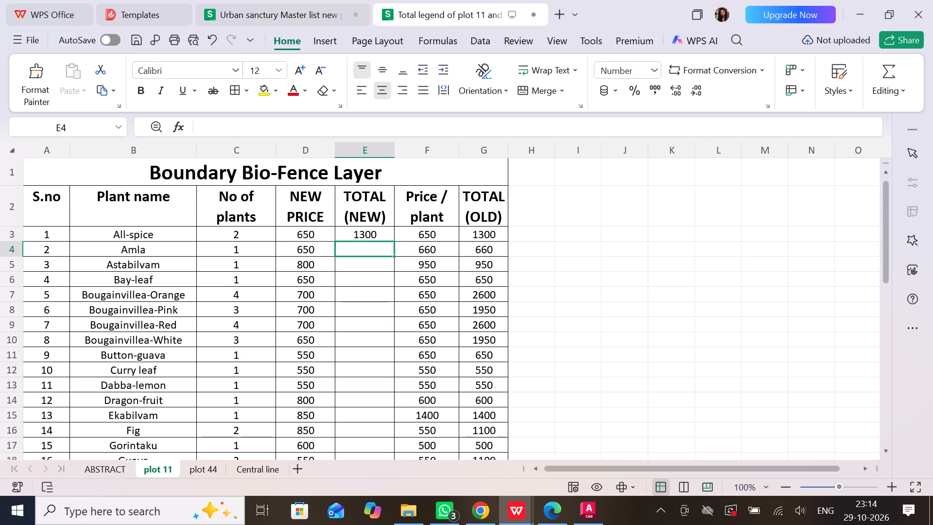
left_click(367, 233)
double_click(396, 241)
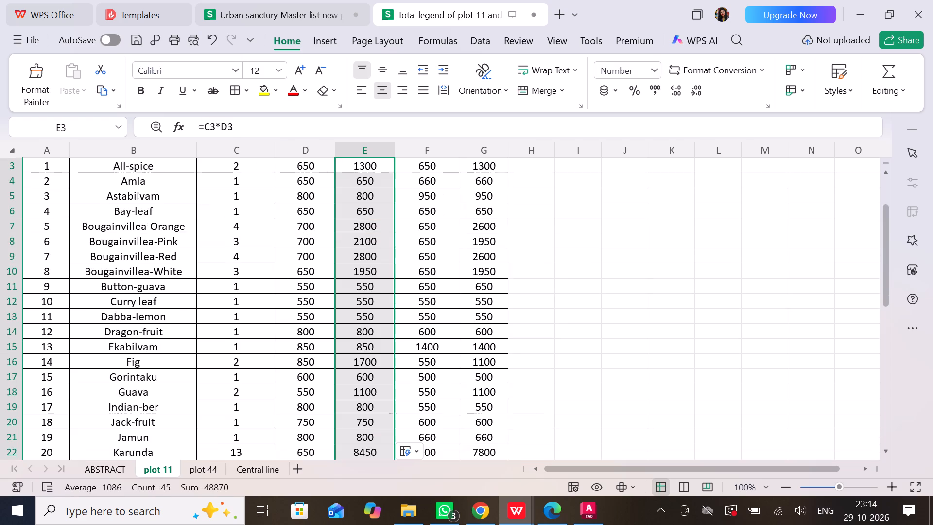
Try to replace the product formula in the Total row's TOTAL (NEW) cell with a SUM of the plant rows above.
scroll(396, 244, "down", 12)
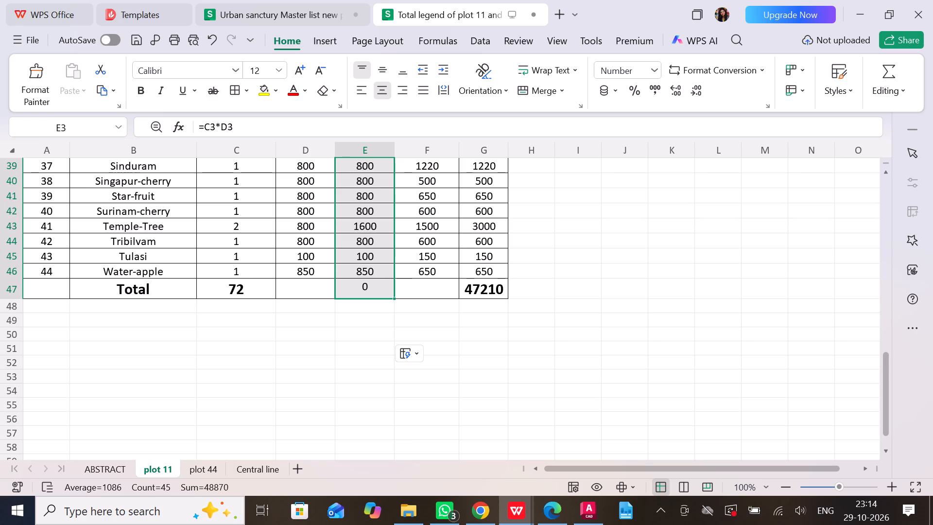
left_click(371, 289)
double_click(371, 289)
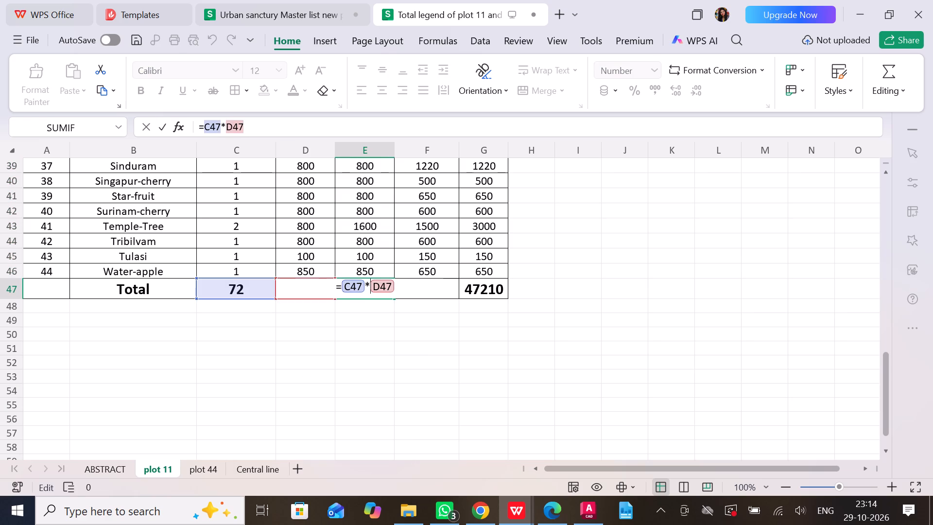
left_click(392, 288)
key("BackSpace")
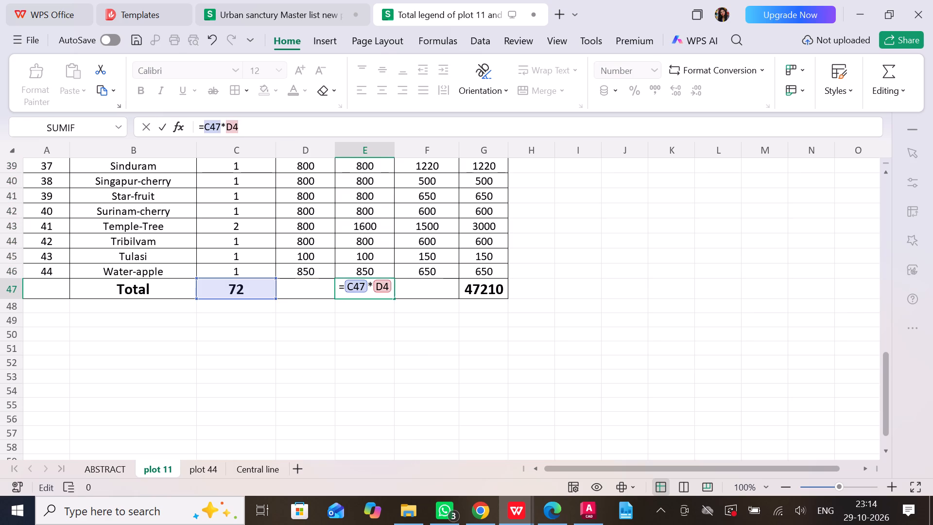
key("BackSpace")
key("BackSpace")
key("BackSpace")
key("BackSpace")
key("BackSpace")
key("BackSpace")
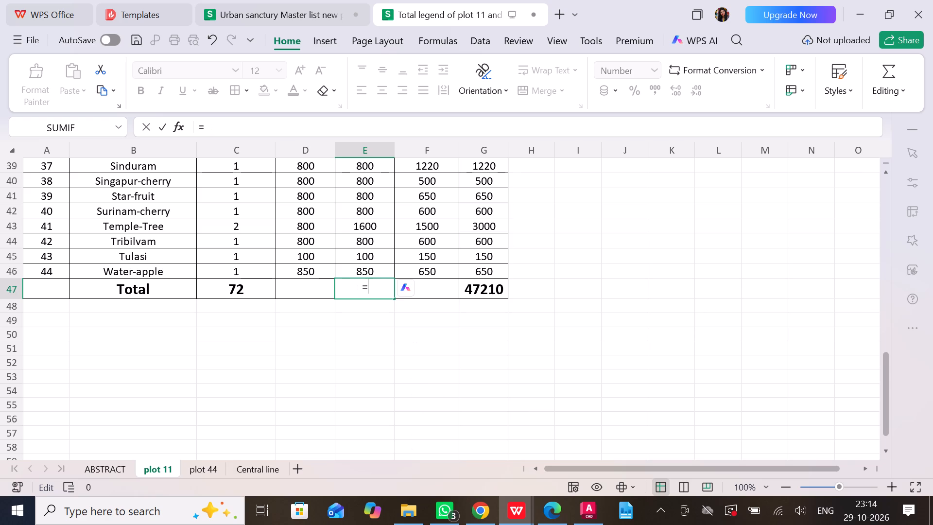
type("SUM")
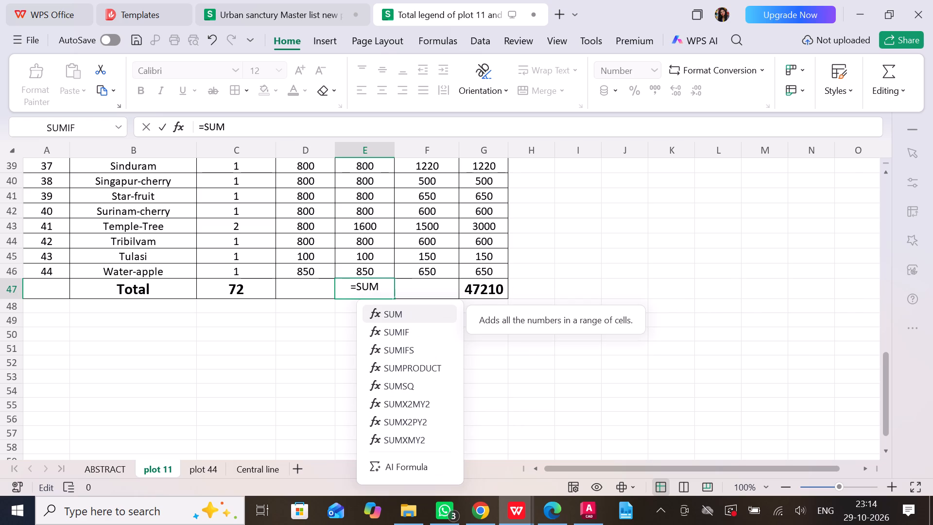
scroll(385, 287, "up", 18)
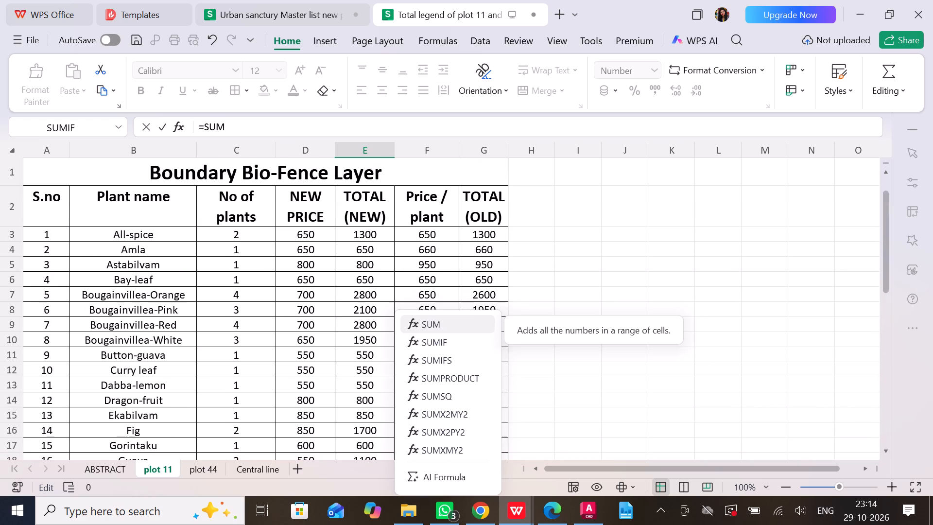
left_click_drag(377, 234, 366, 508)
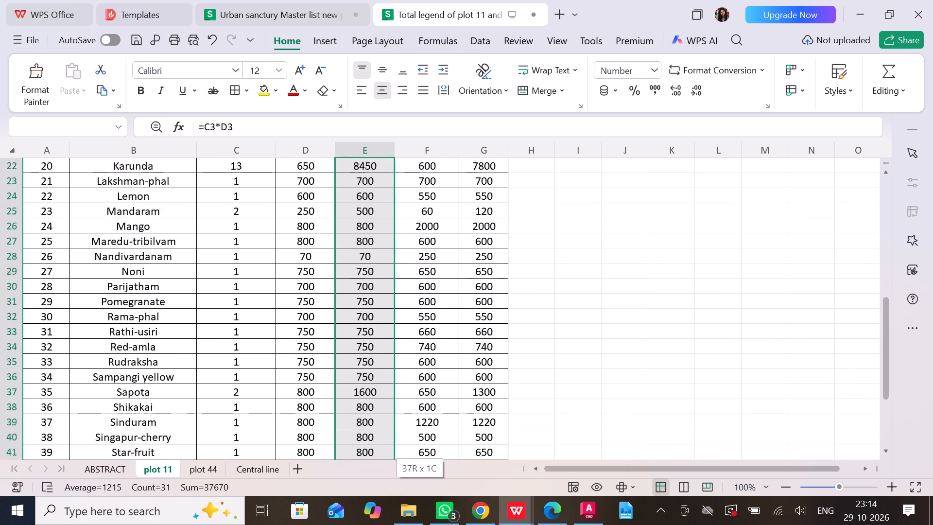
left_click_drag(366, 508, 375, 446)
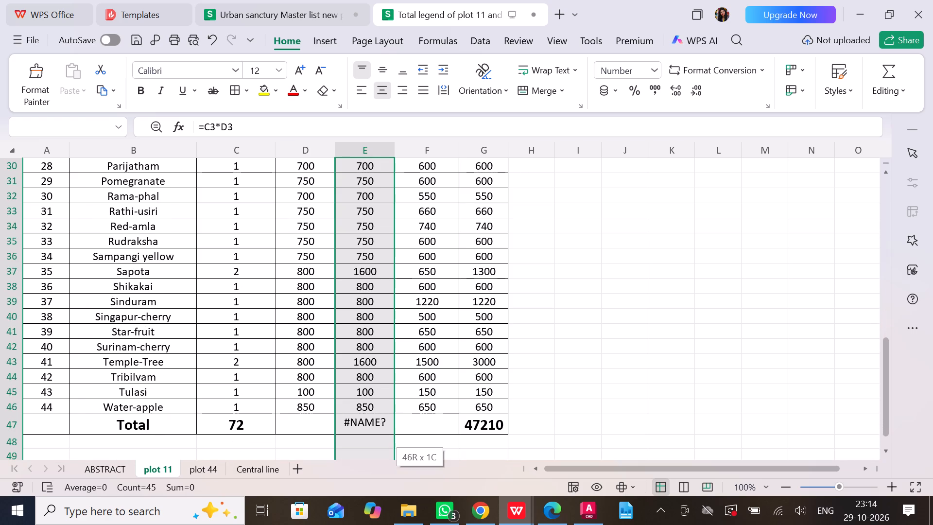
left_click_drag(375, 446, 383, 412)
Correct the Total row's TOTAL (NEW) formula to =SUM(E3:E46).
double_click(383, 423)
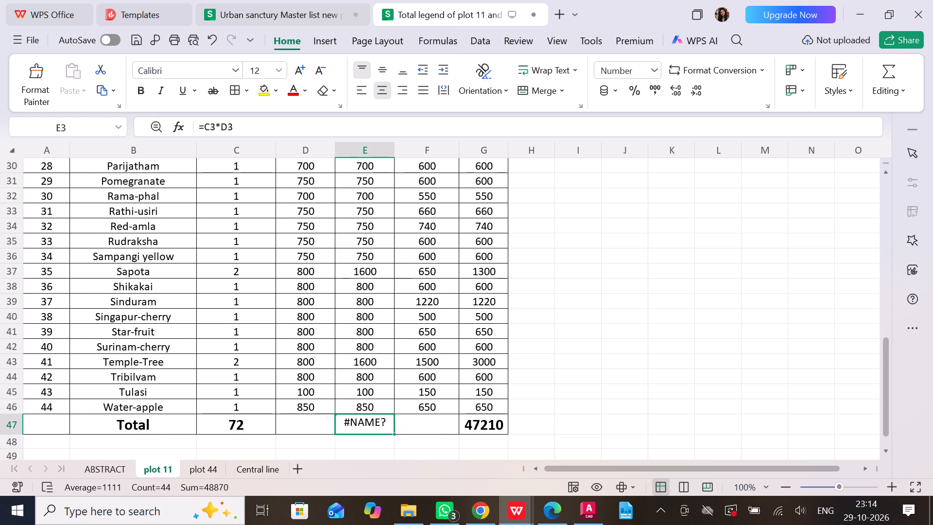
key("shift+Left")
key("shift+parenleft")
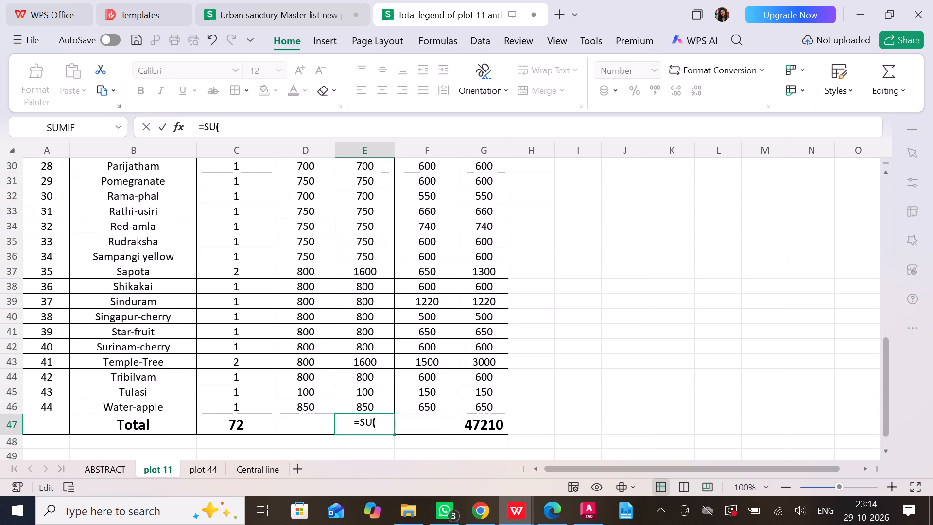
key("BackSpace")
key("m")
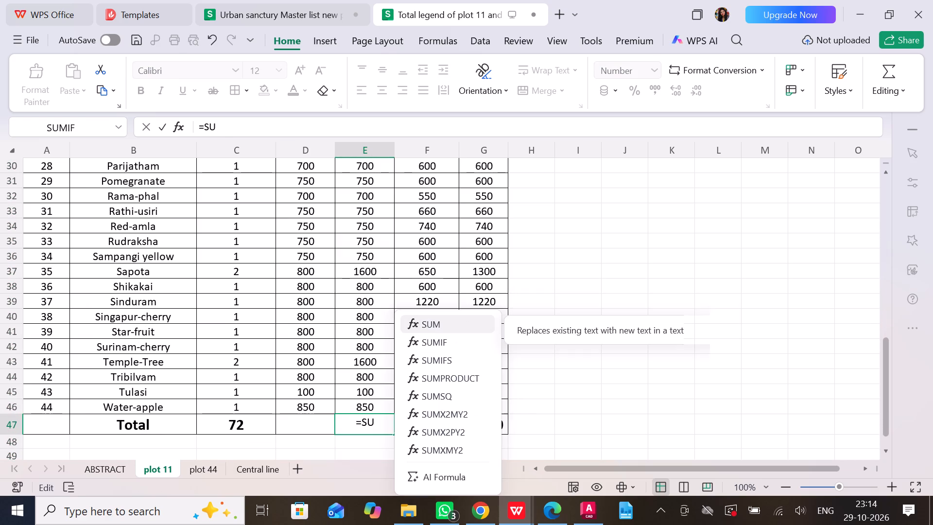
key("shift+parenleft")
scroll(365, 411, "up", 8)
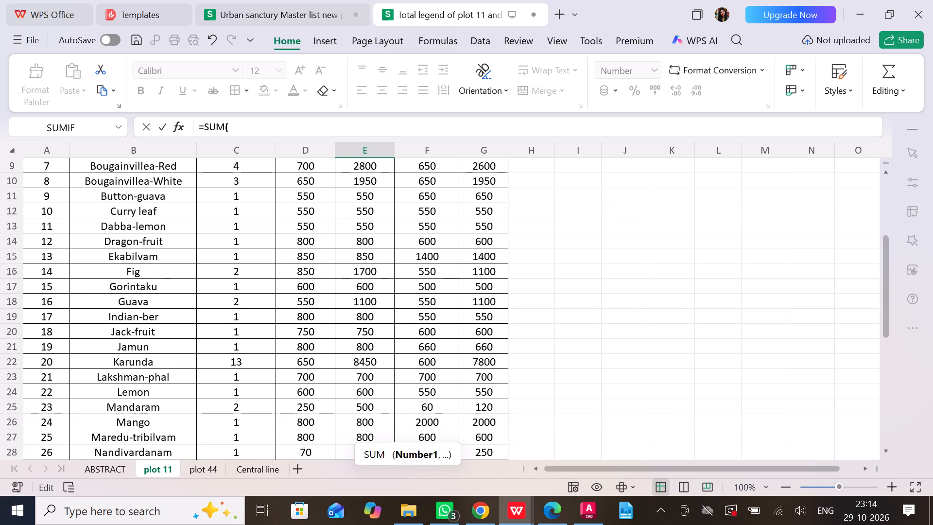
scroll(365, 411, "up", 11)
left_click_drag(387, 230, 368, 466)
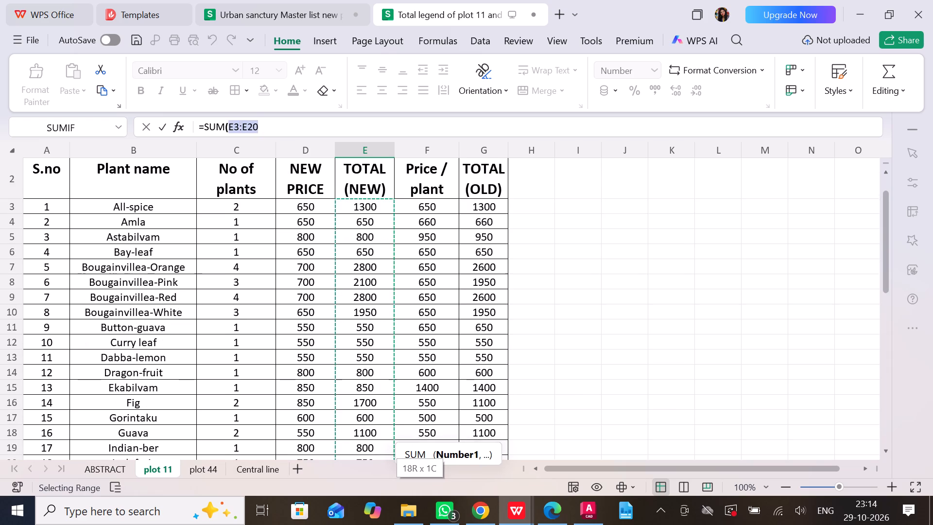
left_click_drag(368, 466, 372, 481)
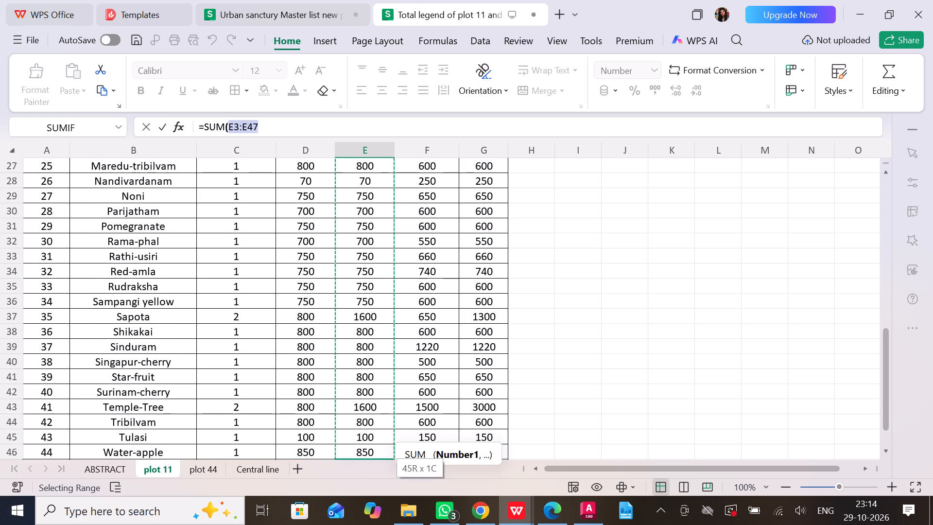
left_click_drag(372, 481, 385, 428)
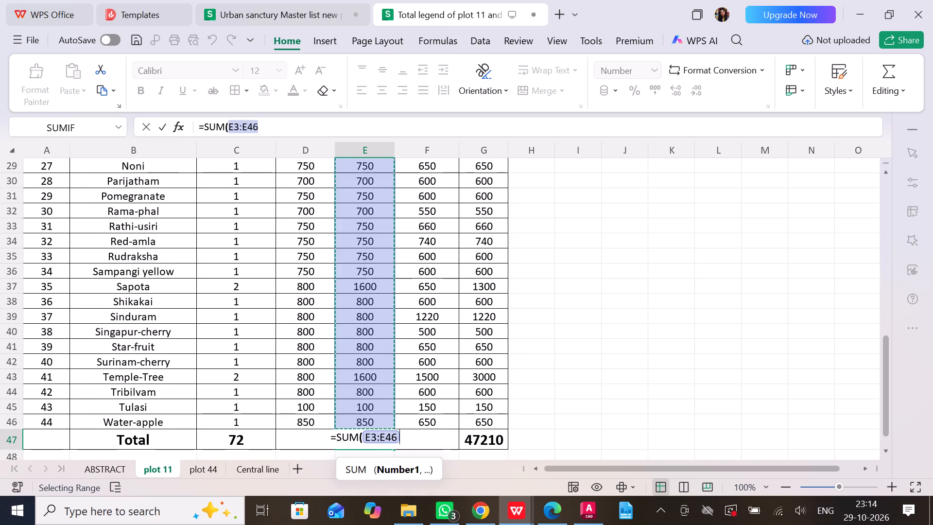
key("shift+parenright")
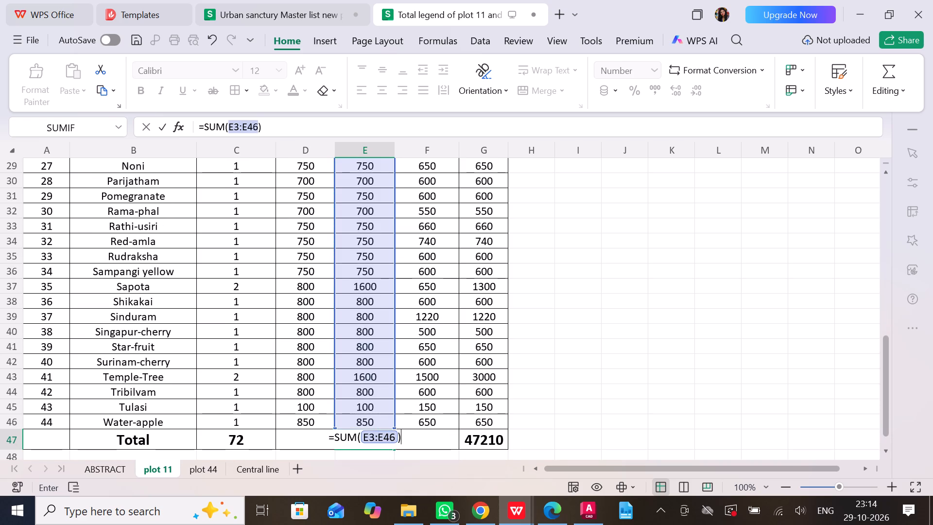
key("Return")
Format the Total row's TOTAL (NEW) value as bold at font size 16.
left_click(380, 426)
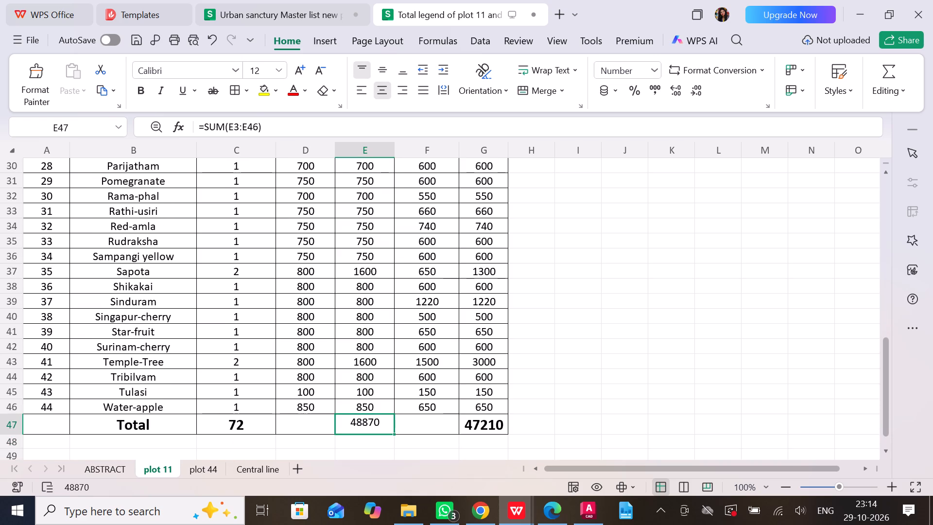
left_click(306, 70)
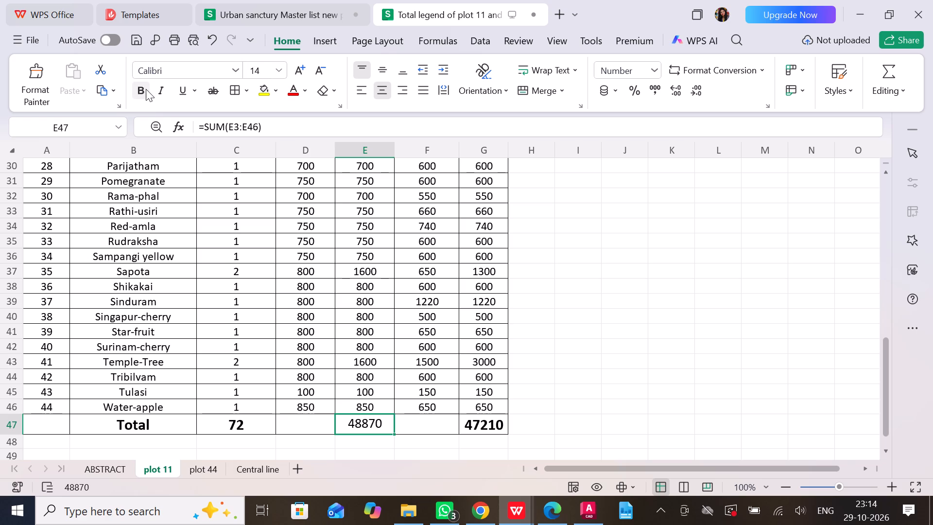
left_click(146, 89)
left_click(301, 73)
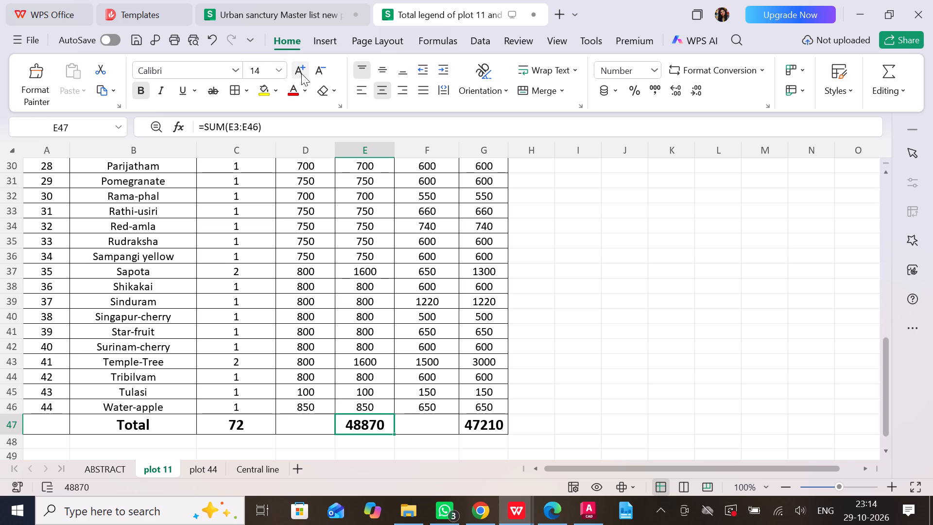
left_click(301, 73)
left_click(321, 70)
left_click(674, 294)
Save the workbook.
scroll(604, 372, "up", 20)
scroll(604, 372, "up", 4)
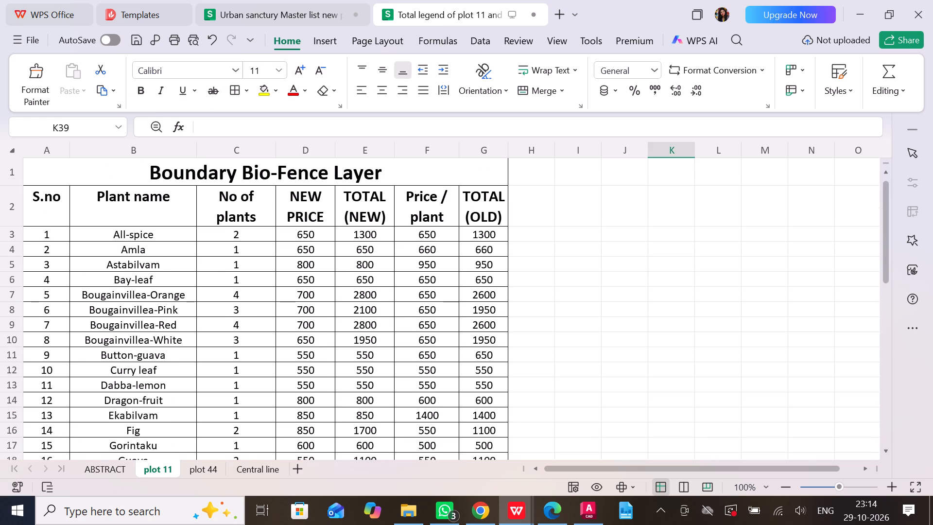
key("ctrl+s")
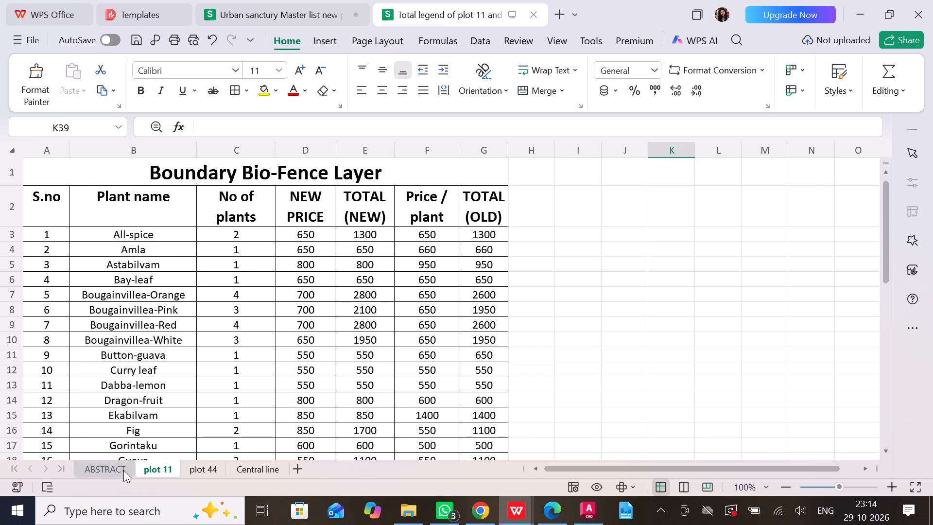
On the plot 44 sheet, insert another blank column directly before Price / plant.
left_click(116, 468)
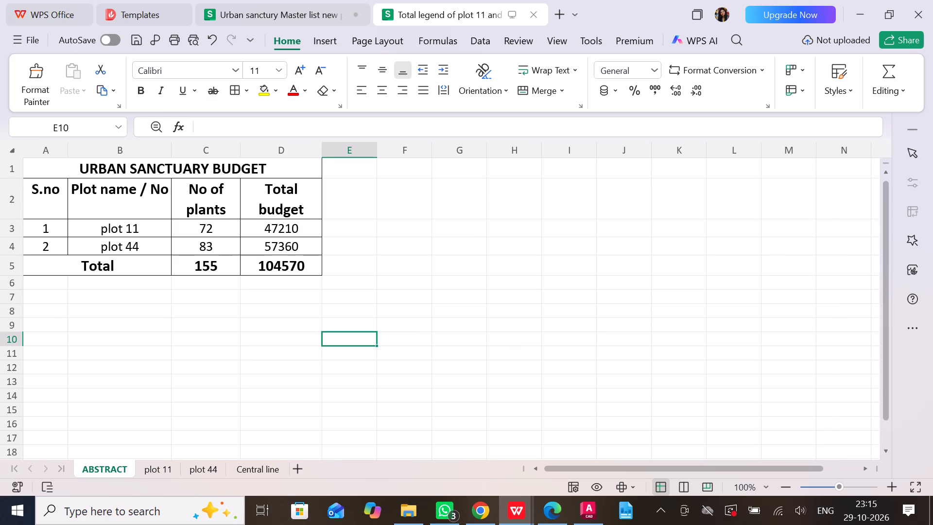
left_click(209, 469)
scroll(296, 405, "up", 20)
scroll(296, 405, "up", 3)
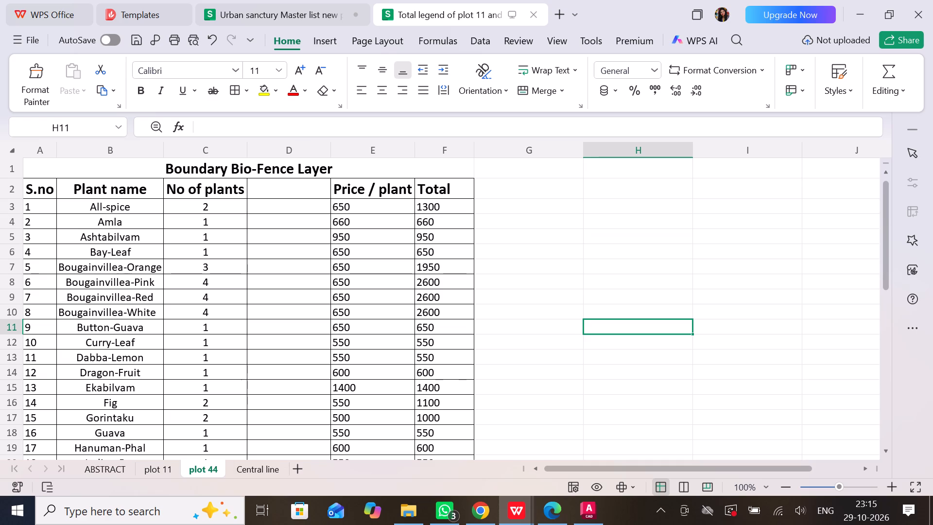
left_click(351, 150)
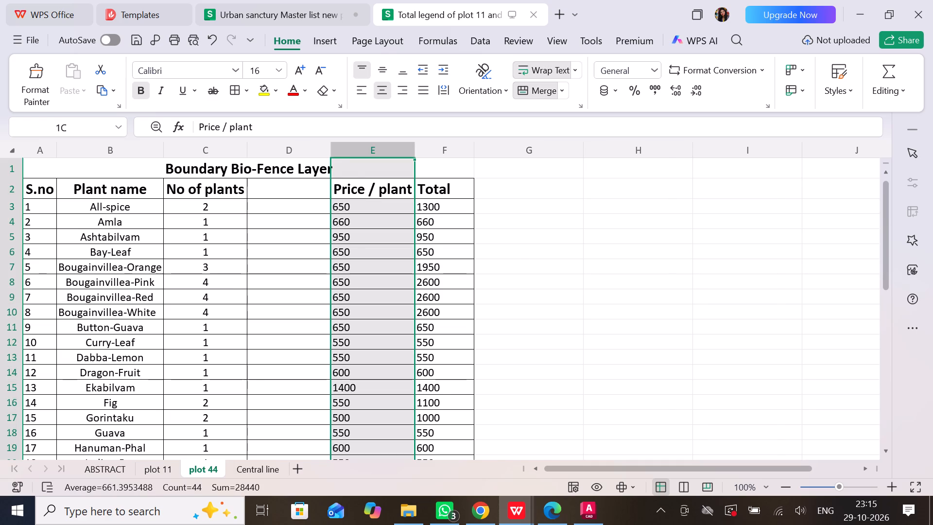
key("ctrl+shift+equal")
Copy the Price / plant and Total headings into the two blank columns after No of plants.
left_click_drag(432, 187, 497, 190)
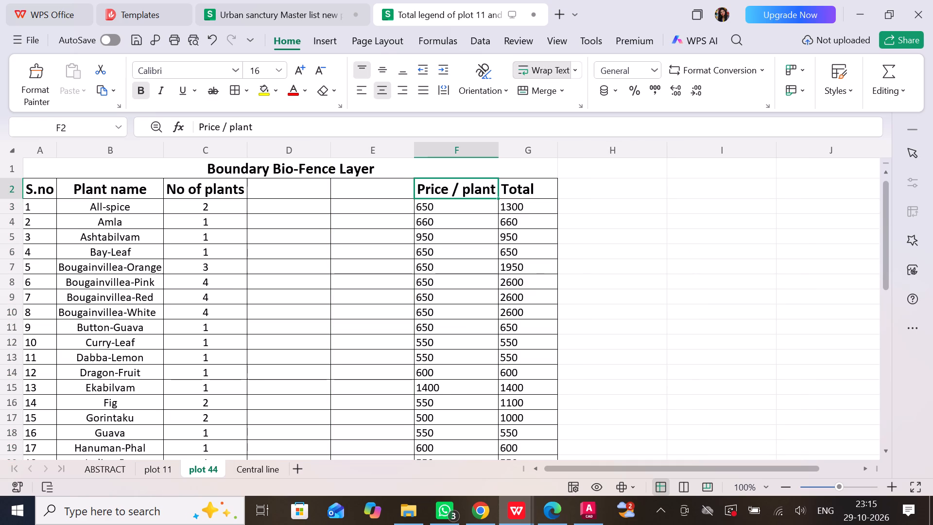
left_click_drag(497, 190, 505, 190)
key("ctrl+c")
left_click(282, 192)
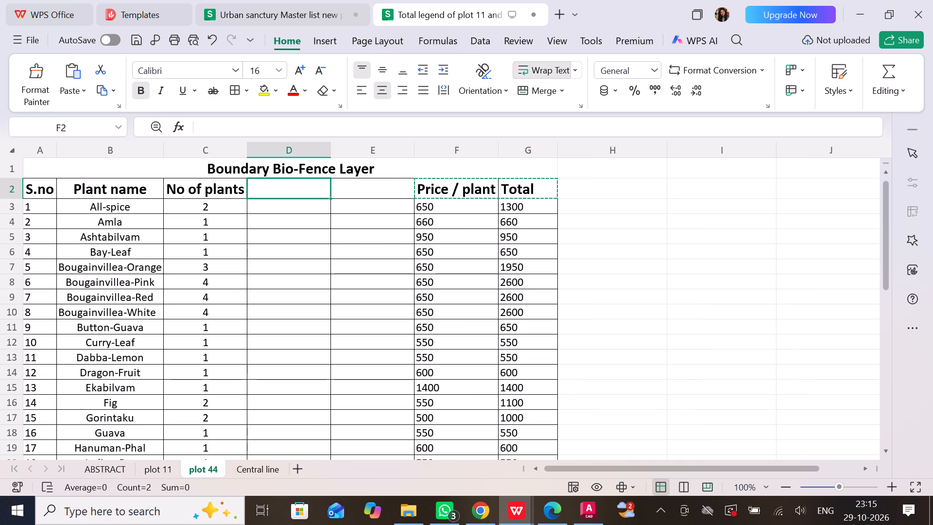
key("ctrl+v")
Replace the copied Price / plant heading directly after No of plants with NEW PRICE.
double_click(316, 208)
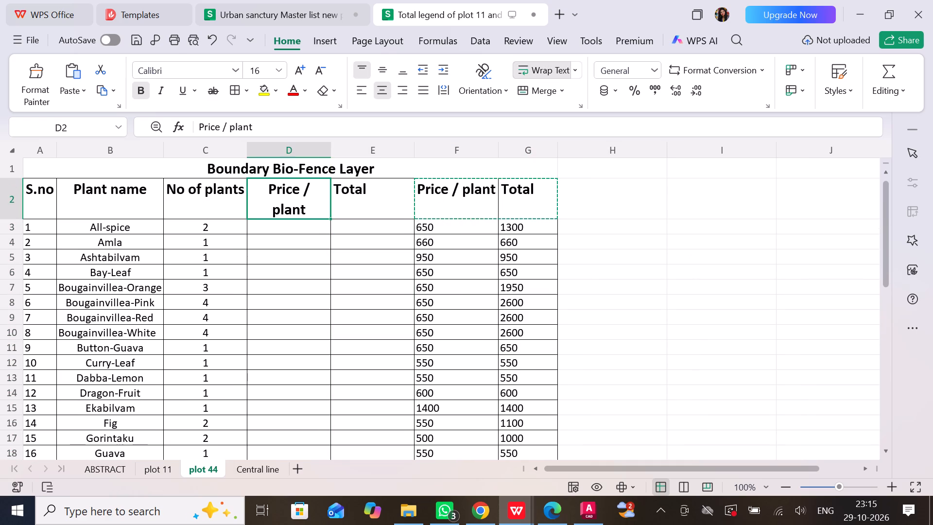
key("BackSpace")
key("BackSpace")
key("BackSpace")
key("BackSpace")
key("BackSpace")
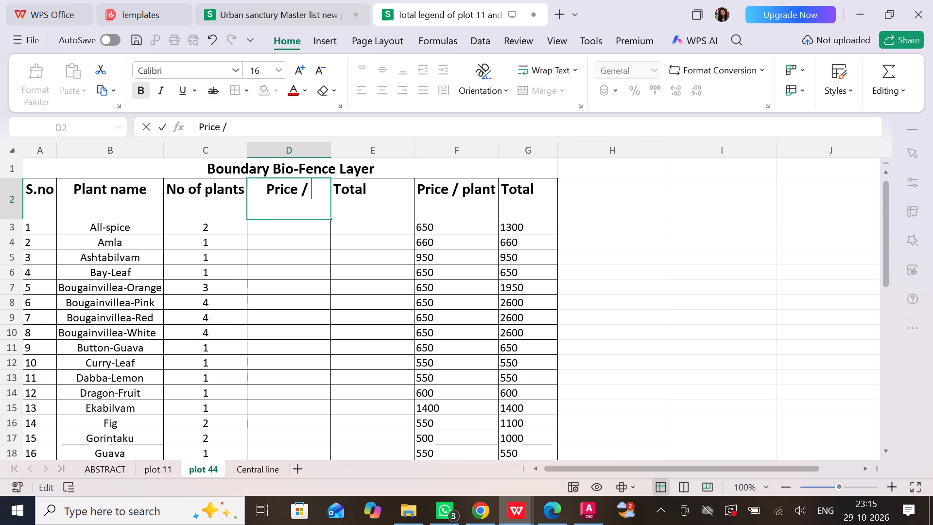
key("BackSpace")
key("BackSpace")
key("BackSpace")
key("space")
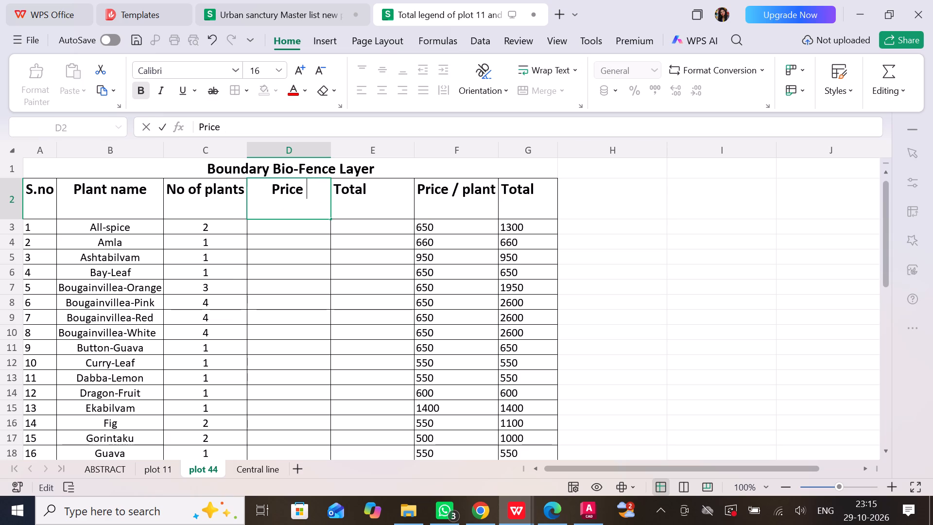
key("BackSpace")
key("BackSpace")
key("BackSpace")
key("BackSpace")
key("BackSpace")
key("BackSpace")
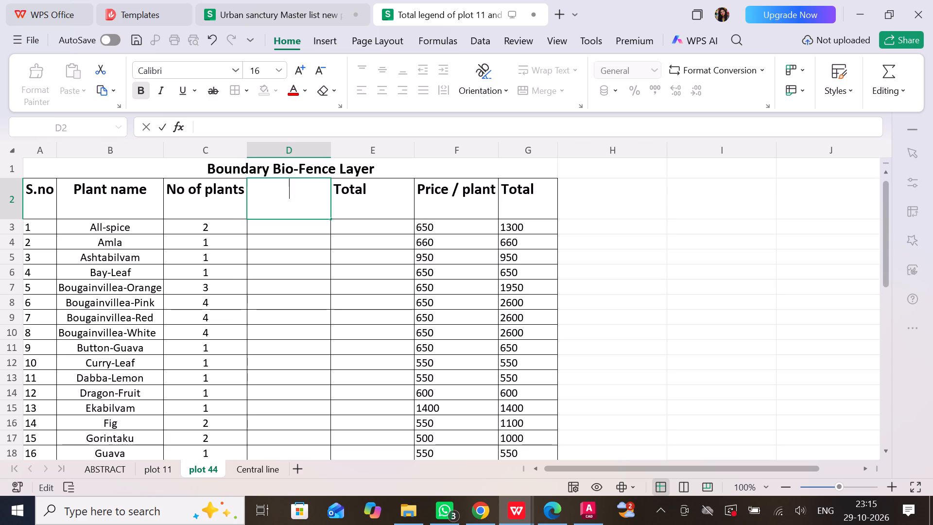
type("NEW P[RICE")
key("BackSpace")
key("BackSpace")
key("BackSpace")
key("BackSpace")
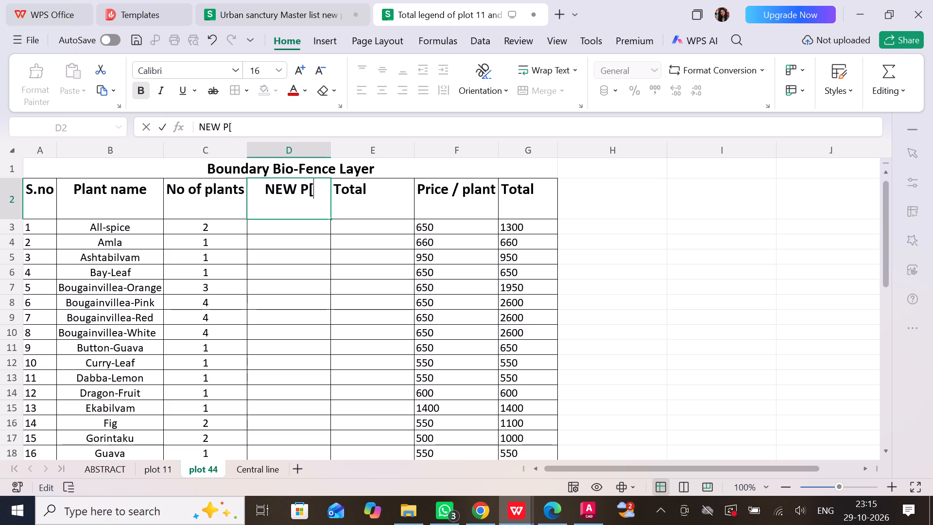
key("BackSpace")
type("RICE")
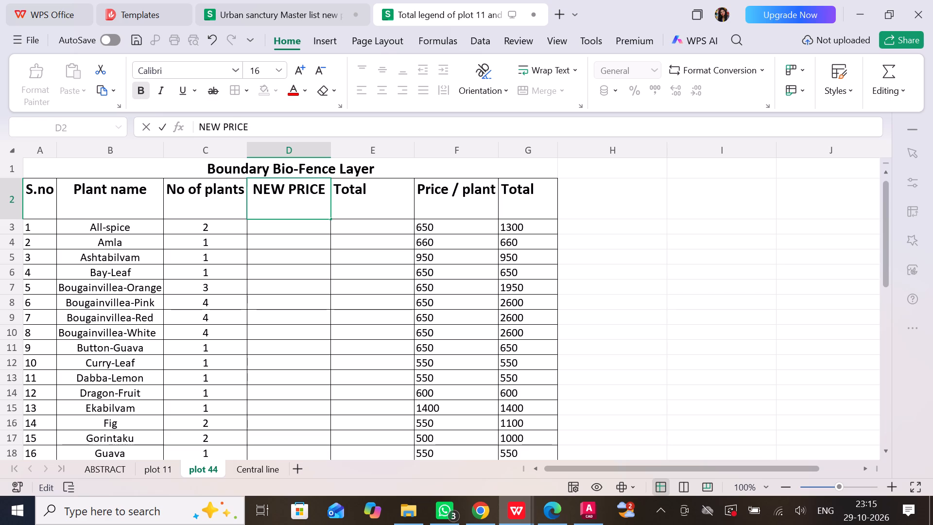
Copy the NEW PRICE, TOTAL (NEW), Price / plant and TOTAL (OLD) headings from the plot 11 sheet over plot 44's last four headings.
left_click(166, 464)
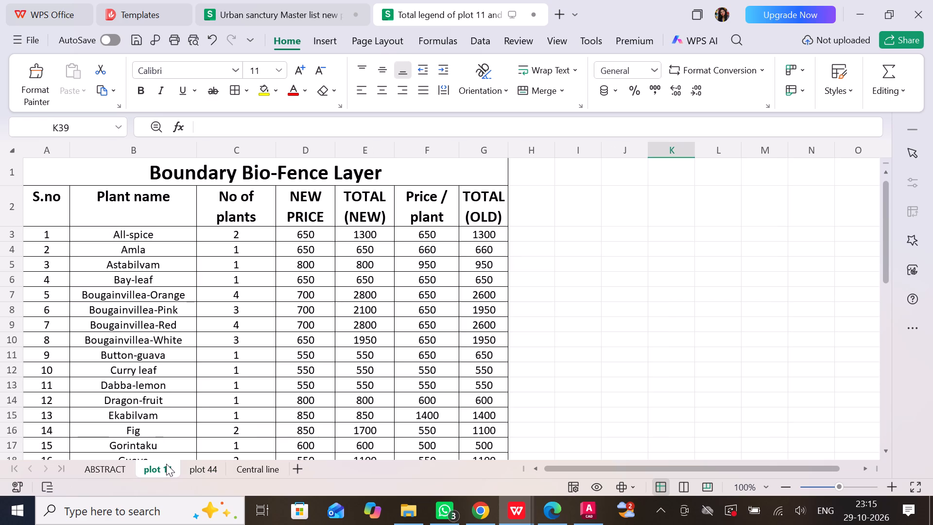
left_click_drag(298, 208, 411, 215)
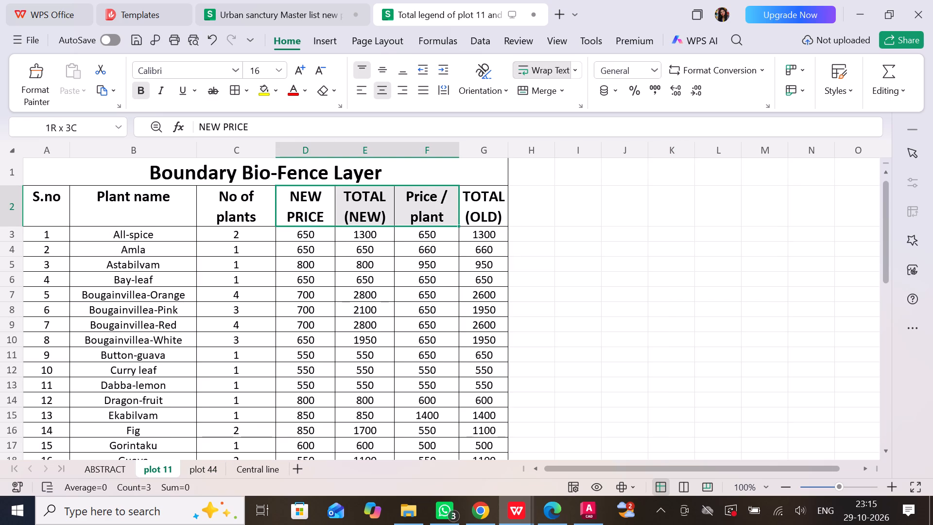
left_click_drag(411, 215, 466, 211)
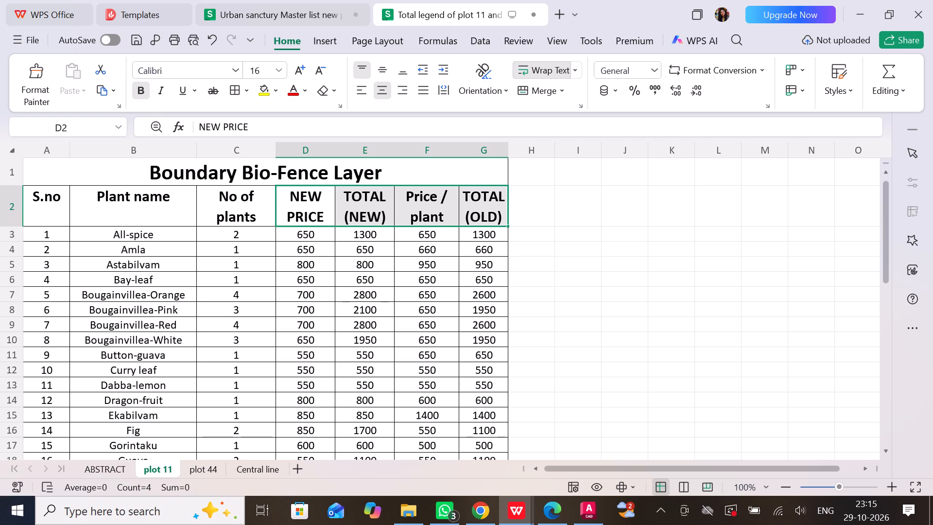
key("ctrl+c")
left_click(202, 465)
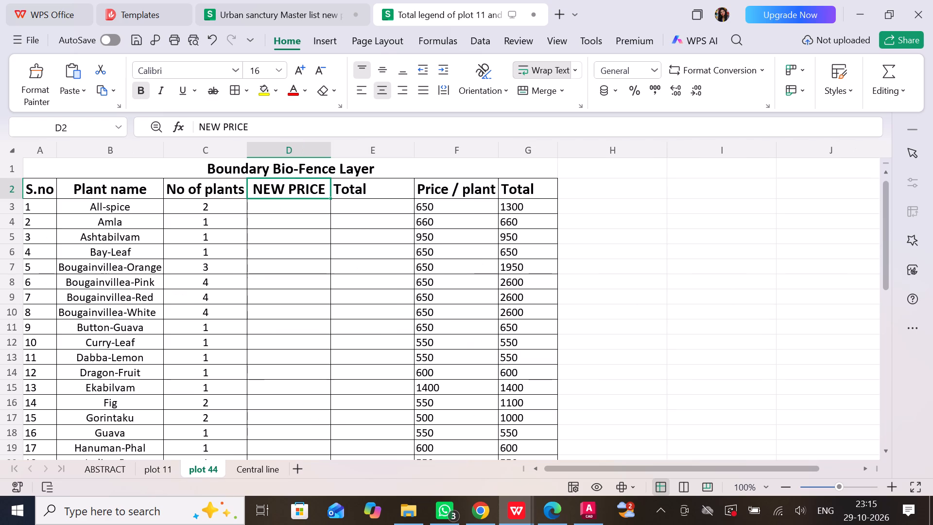
key("ctrl+v")
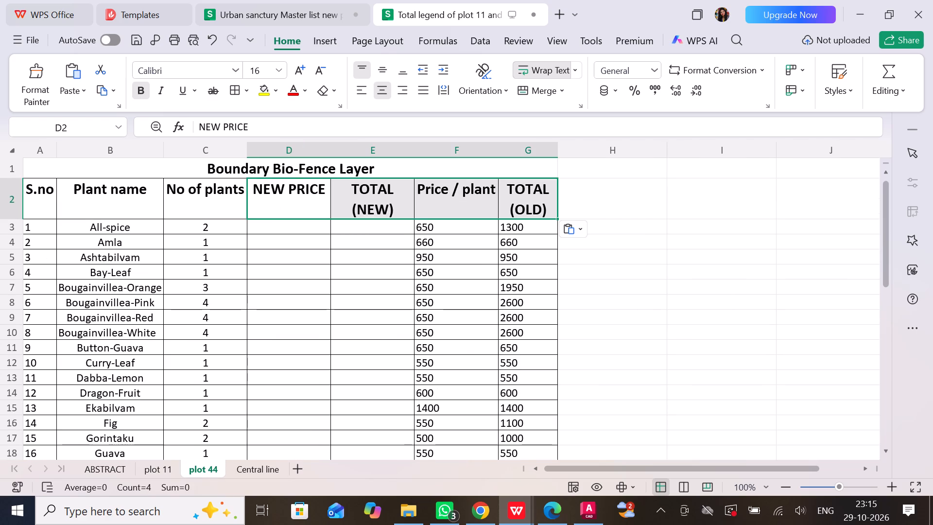
Autofit all columns on the plot 44 sheet and narrow the NEW PRICE and Price / plant columns so their headings wrap onto two lines.
left_click(12, 151)
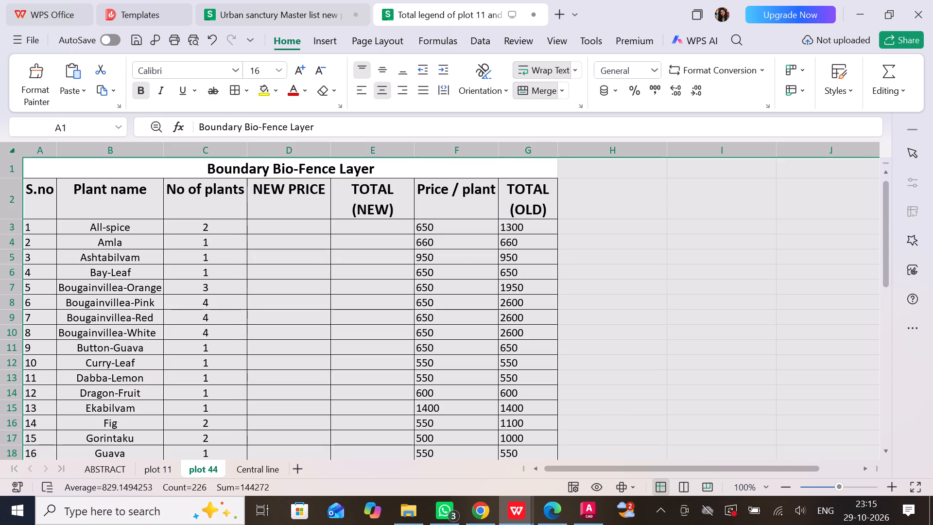
double_click(501, 153)
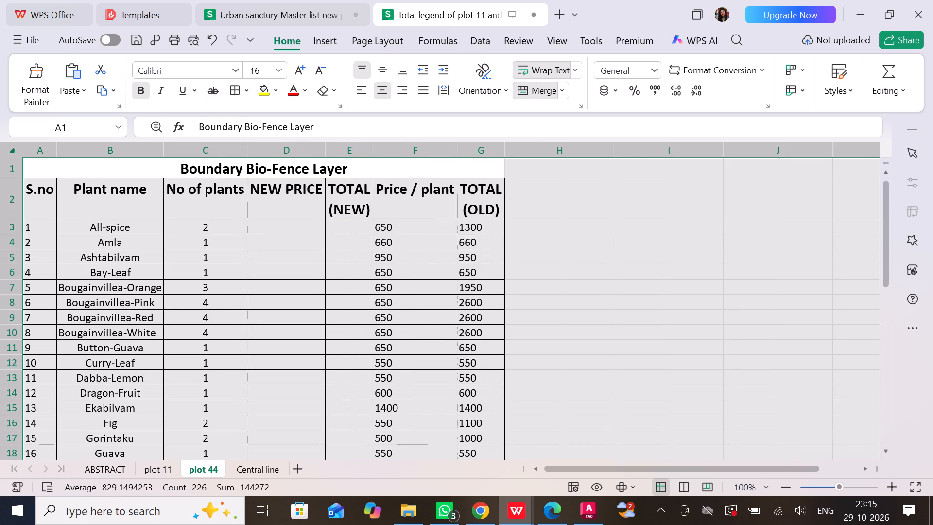
left_click(299, 192)
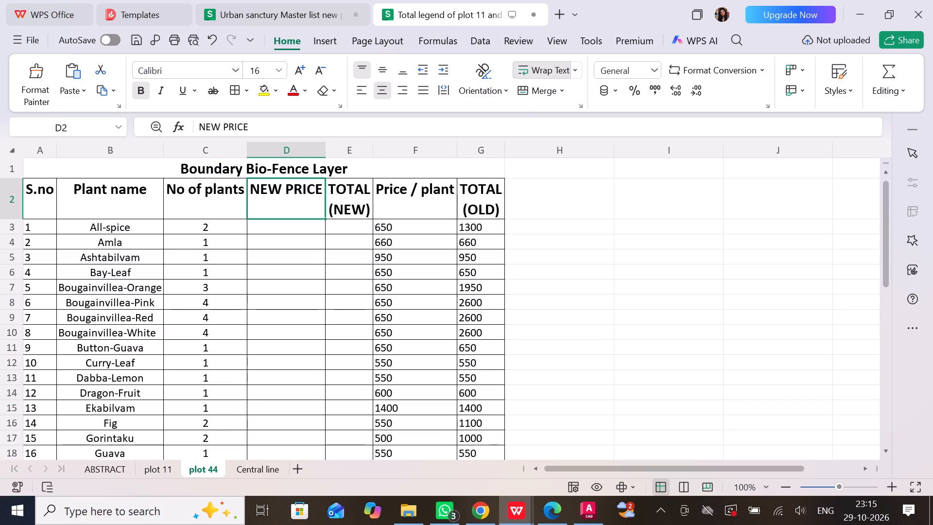
left_click_drag(326, 152, 309, 150)
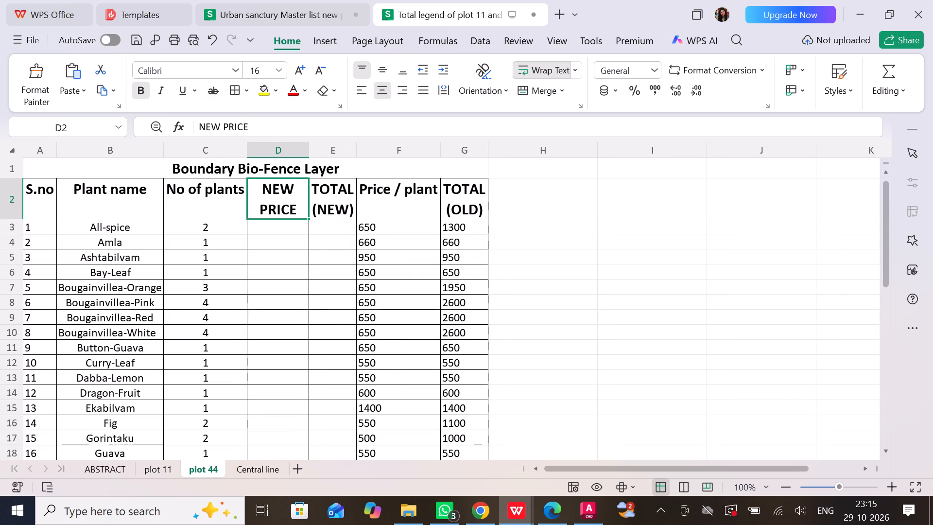
left_click_drag(438, 150, 415, 149)
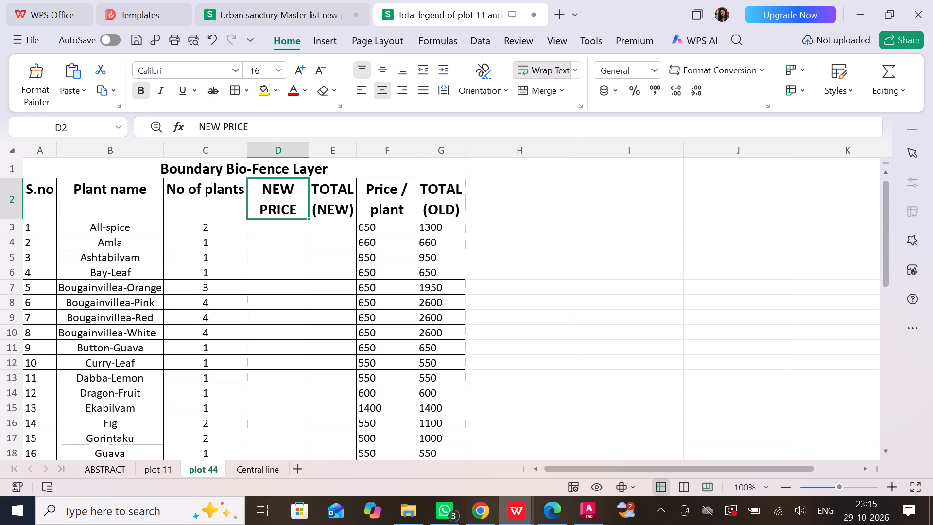
Enter the NEW PRICE values: All-spice 650, Amla 650, Ashtabilvam 800 and Bay-Leaf 650.
scroll(314, 297, "up", 3)
left_click(266, 224)
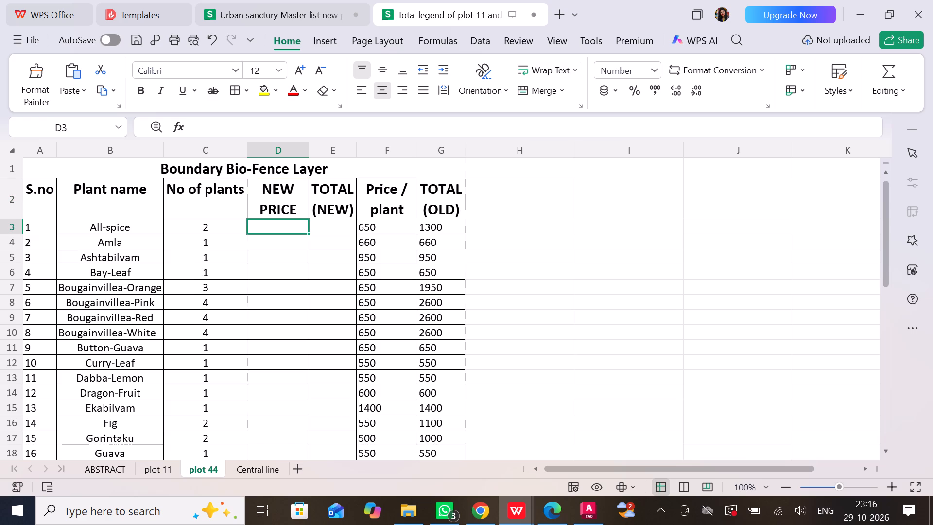
type("650")
key("Return")
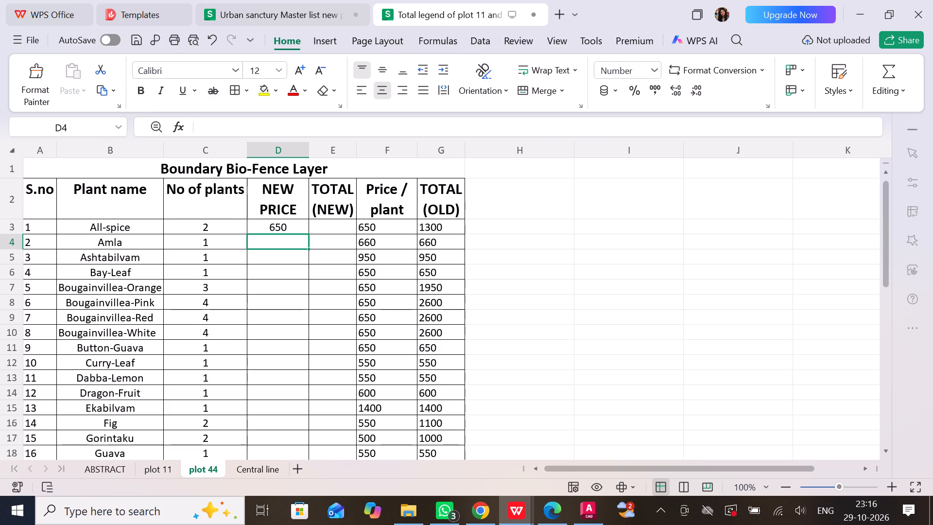
type("650")
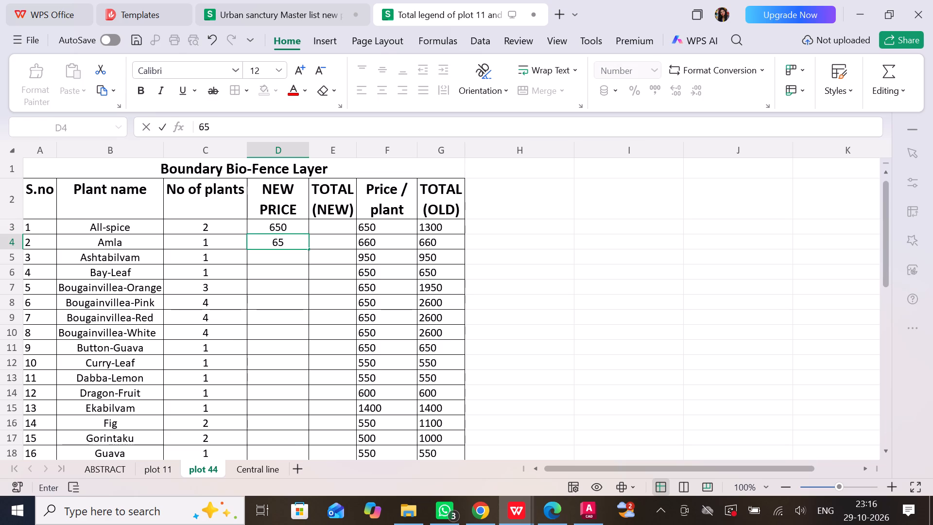
key("Return")
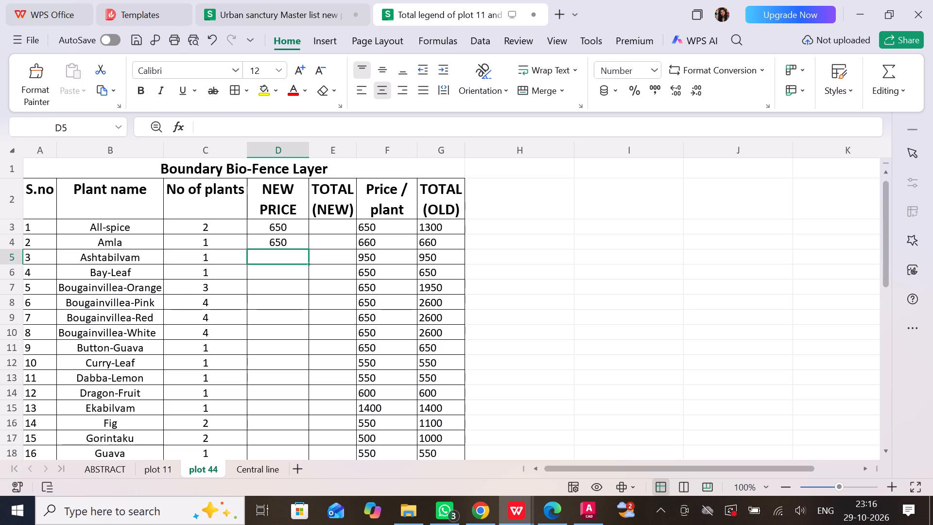
type("800")
key("Return")
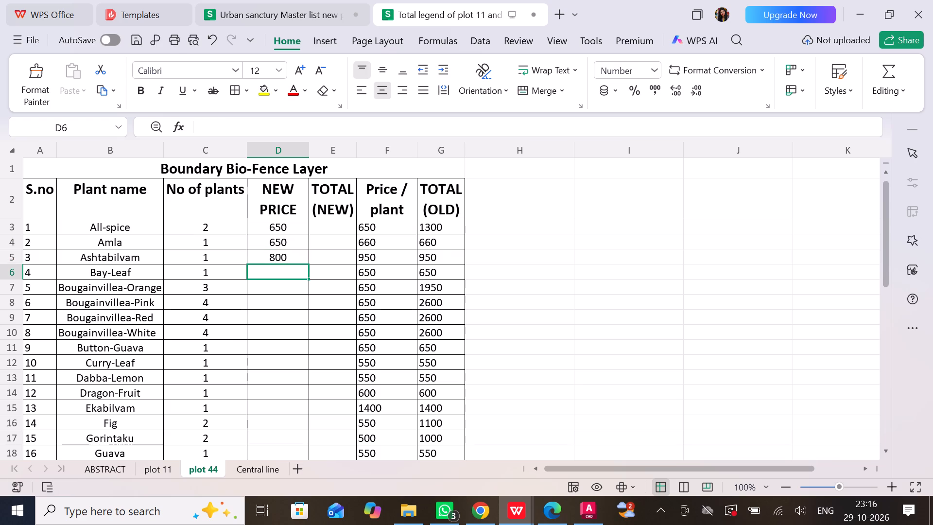
type("650")
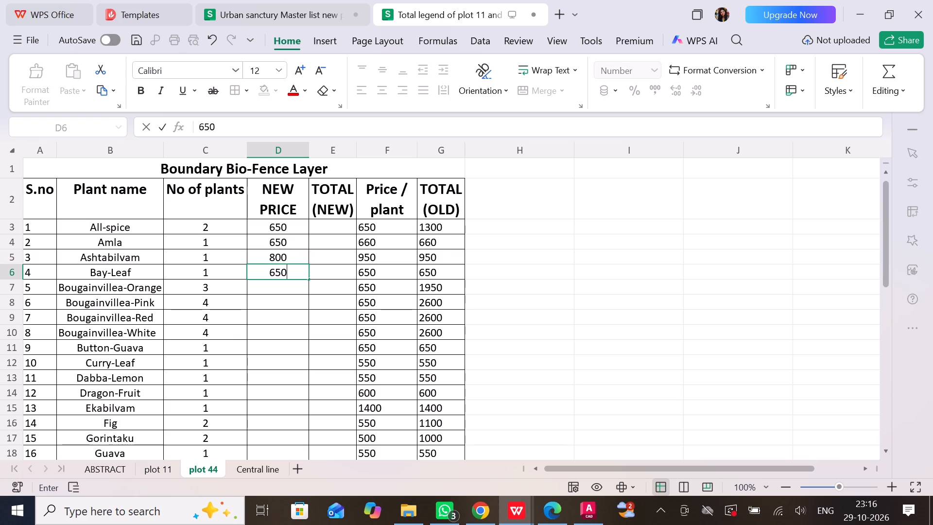
key("Return")
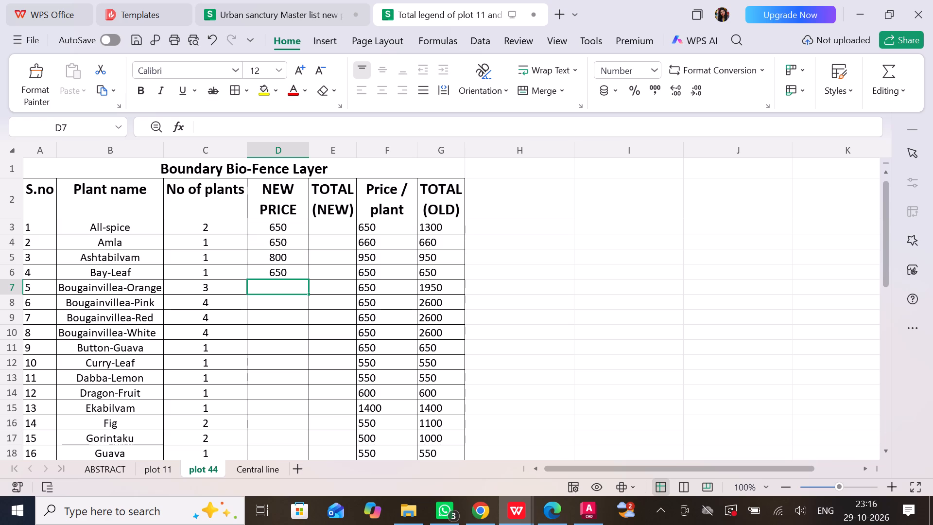
Enter NEW PRICE 700 for Bougainvillea-Orange, Bougainvillea-Pink and Bougainvillea-Red, and 650 for Bougainvillea-White.
type("700")
key("Return")
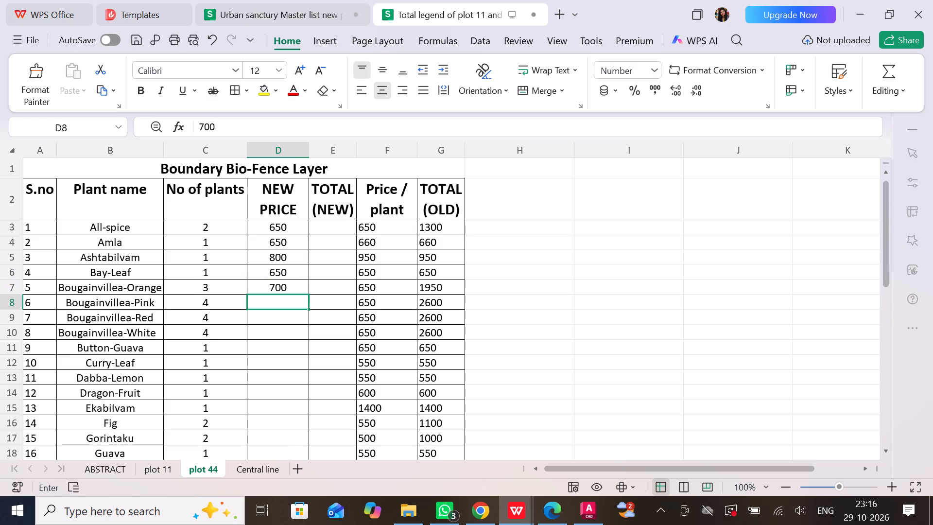
type("700")
key("Return")
type("700")
key("Return")
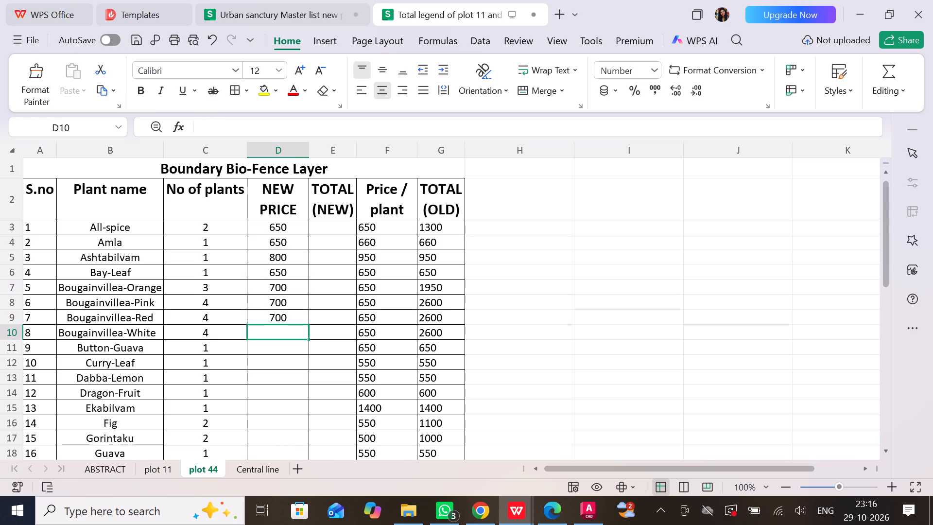
type("650")
key("Return")
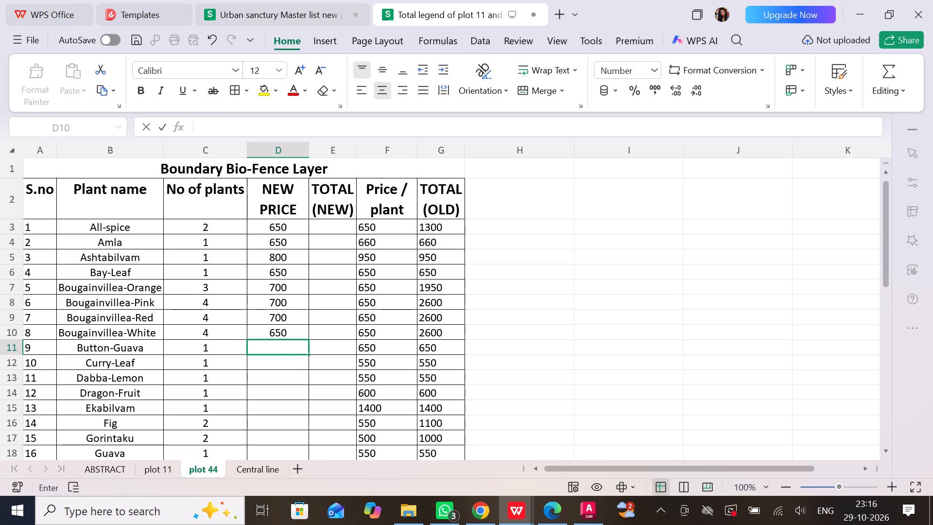
Enter NEW PRICE 550 for each of Button-Guava, Curry-Leaf and Dabba-Lemon.
key("4")
key("BackSpace")
type("550")
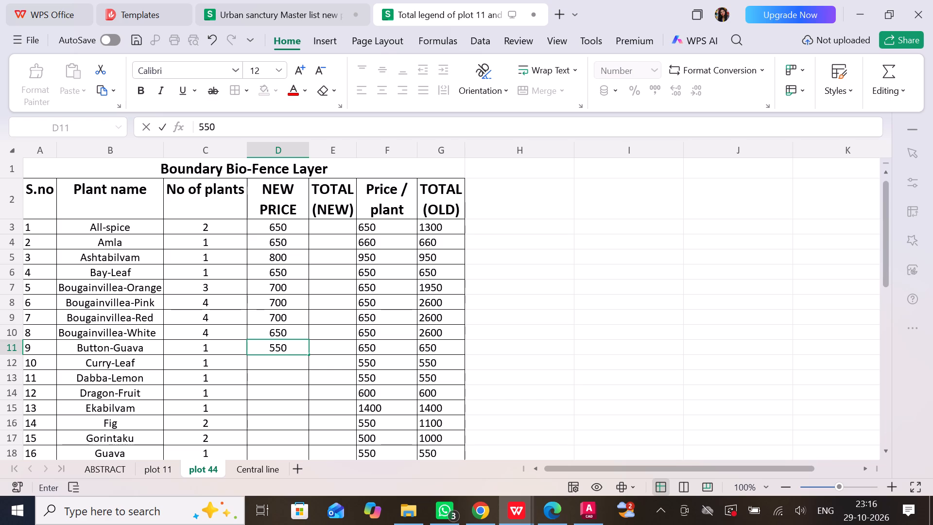
key("Return")
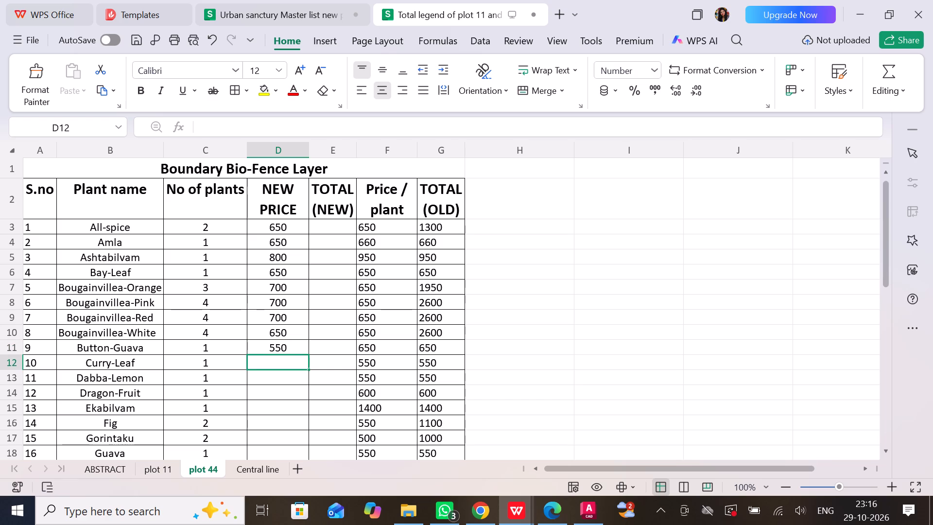
type("550")
key("Return")
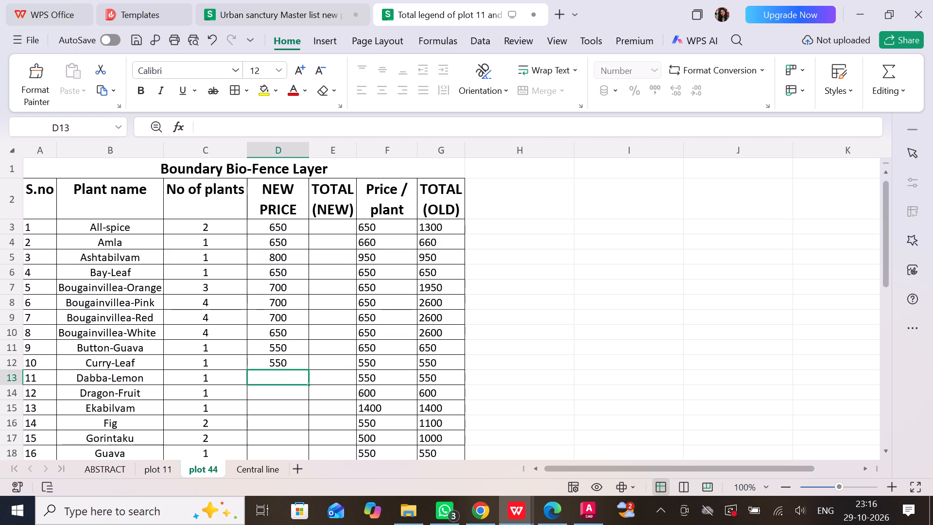
type("550")
key("Return")
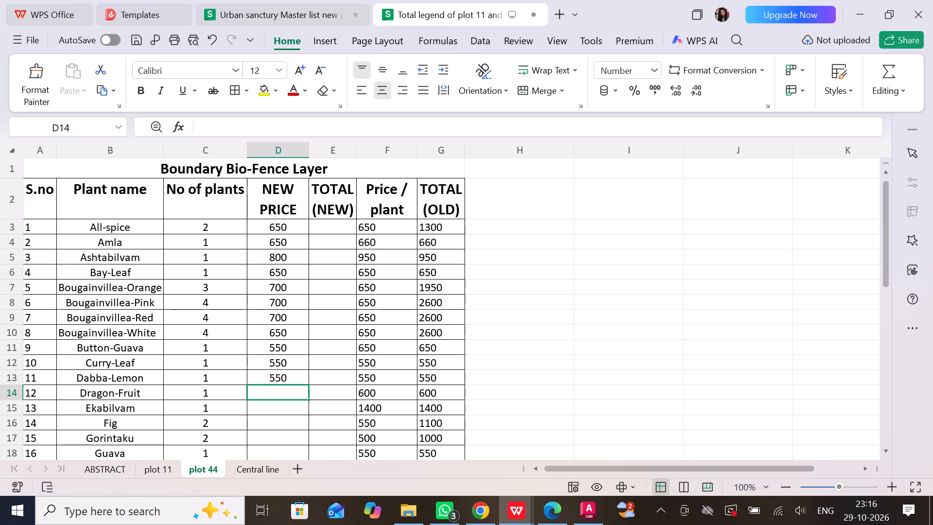
Enter the NEW PRICE values: Dragon-Fruit 800, Ekabilvam 850, Fig 850 and Gorintaku 600.
type("800")
key("Return")
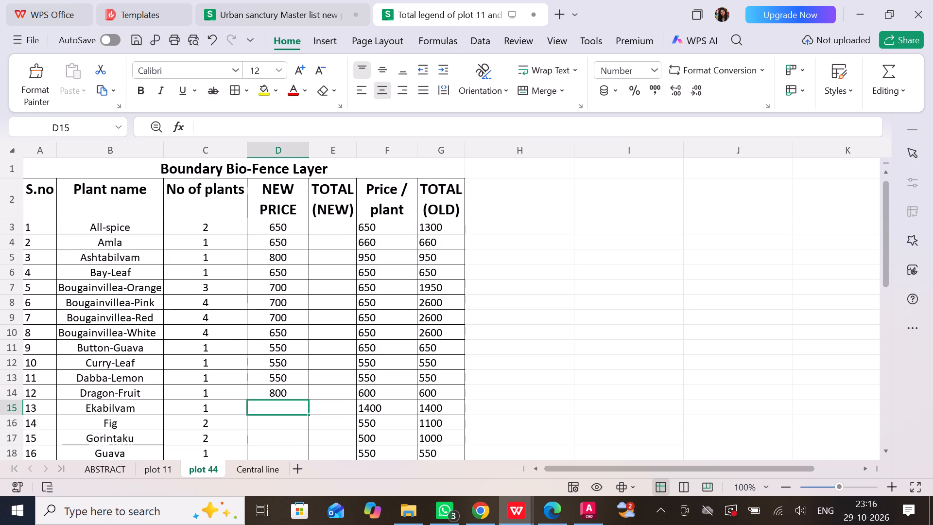
type("850")
key("Return")
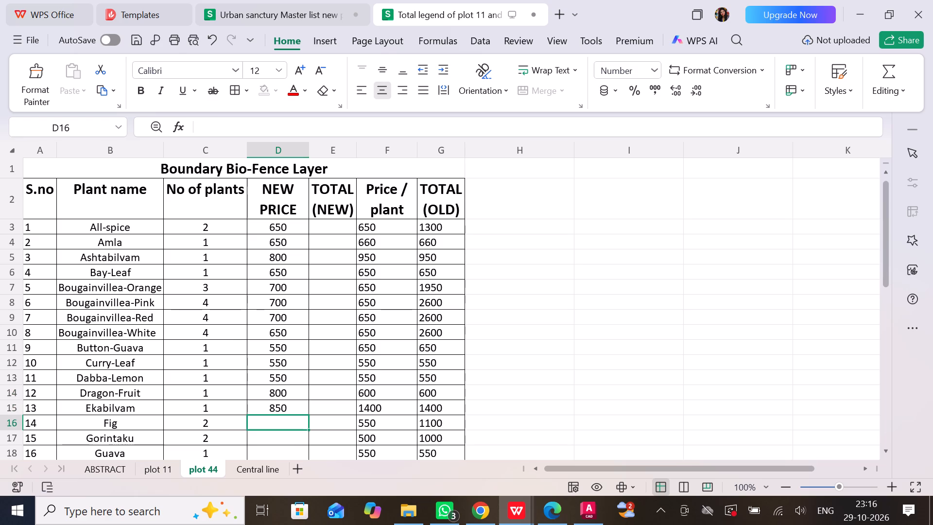
type("850")
key("Return")
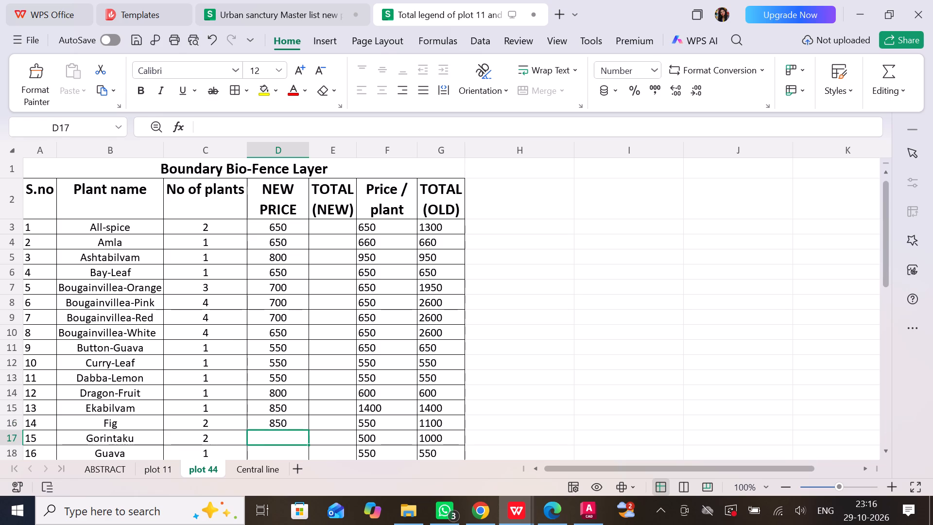
type("600")
key("Return")
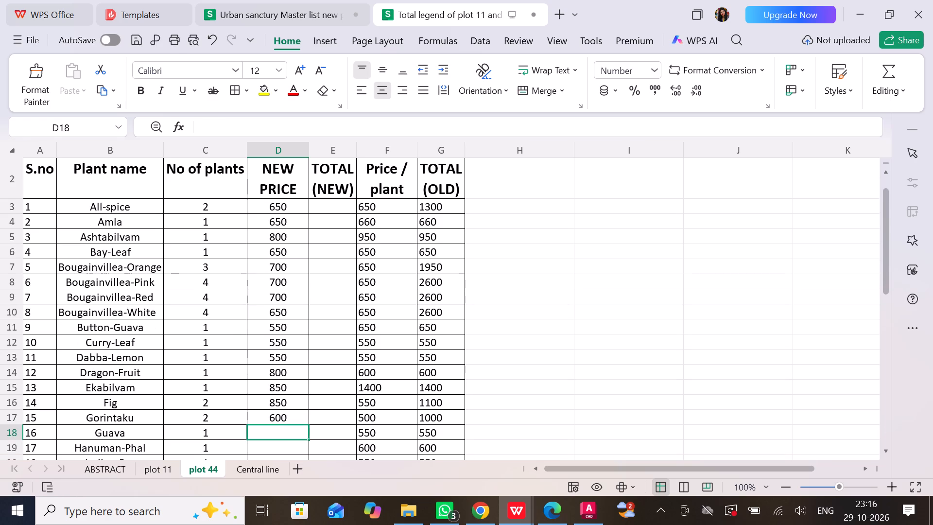
Enter the NEW PRICE values: Guava 550, Hanuman-Phal 750, Indian-Ber 800 and Jack-Fruit 750.
type("550")
key("Return")
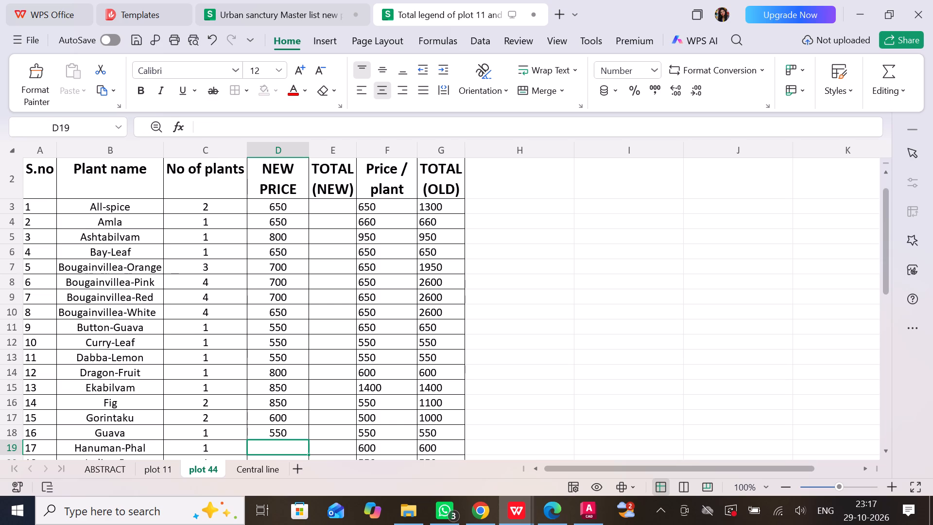
type("750")
key("Return")
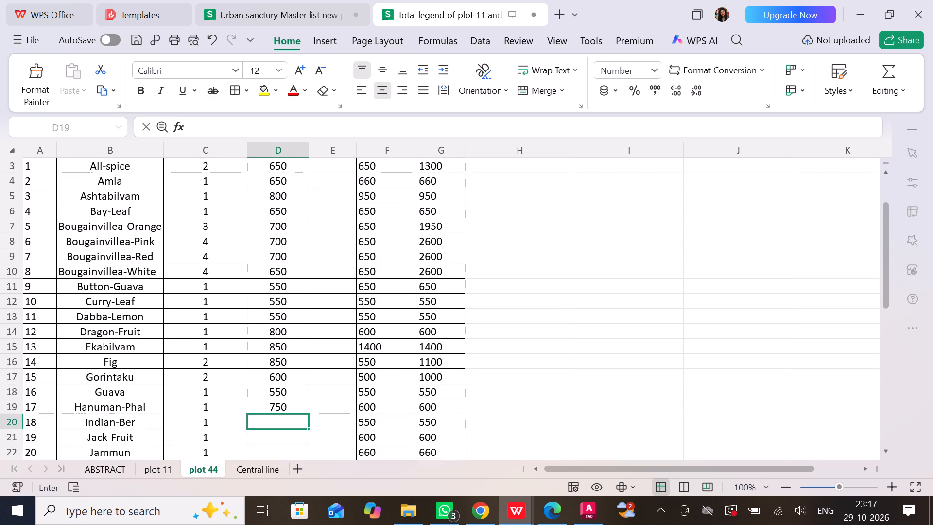
type("800")
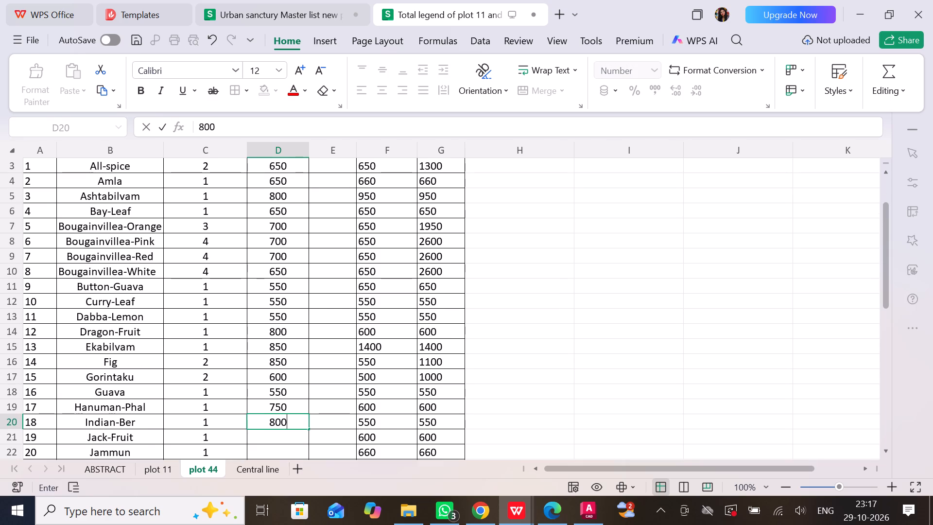
key("Return")
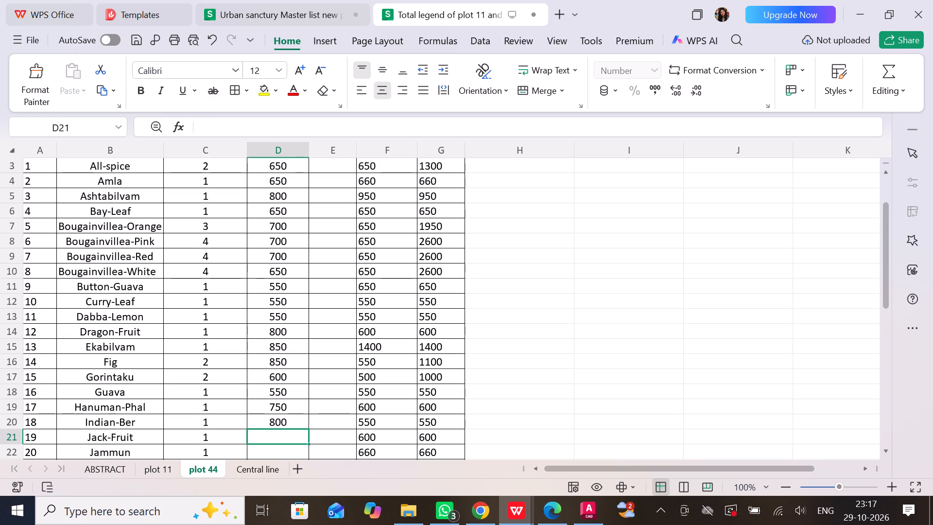
type("750")
key("Return")
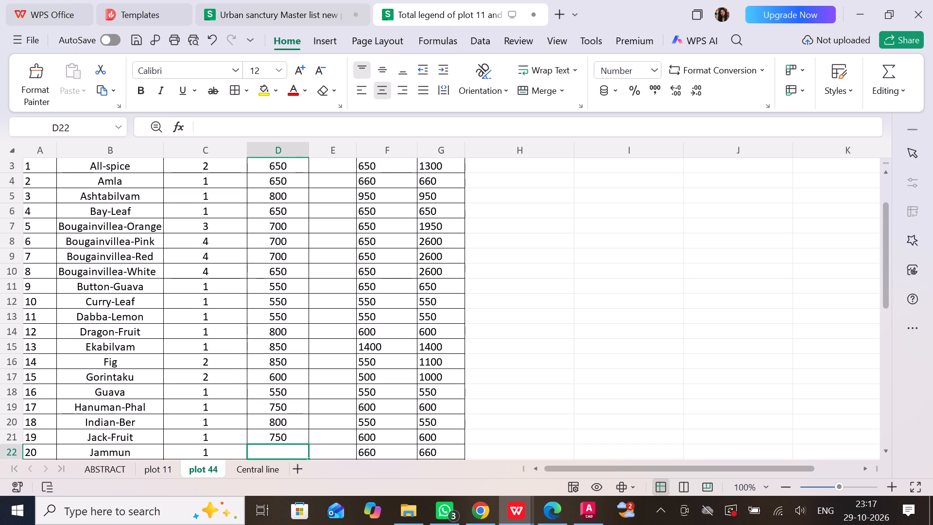
Enter the NEW PRICE values: Jammun 800, Kadambam 700, Karunda 650 and Laxman-phal 700.
type("800")
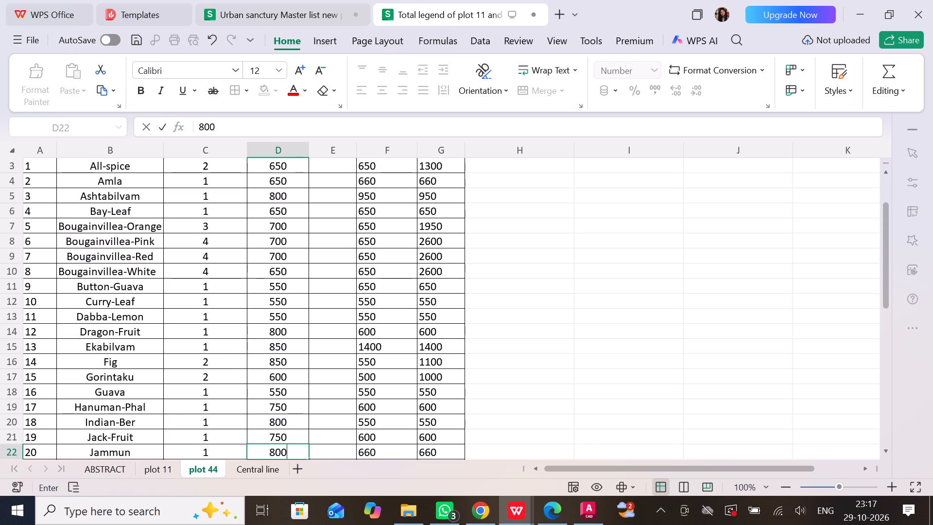
key("Return")
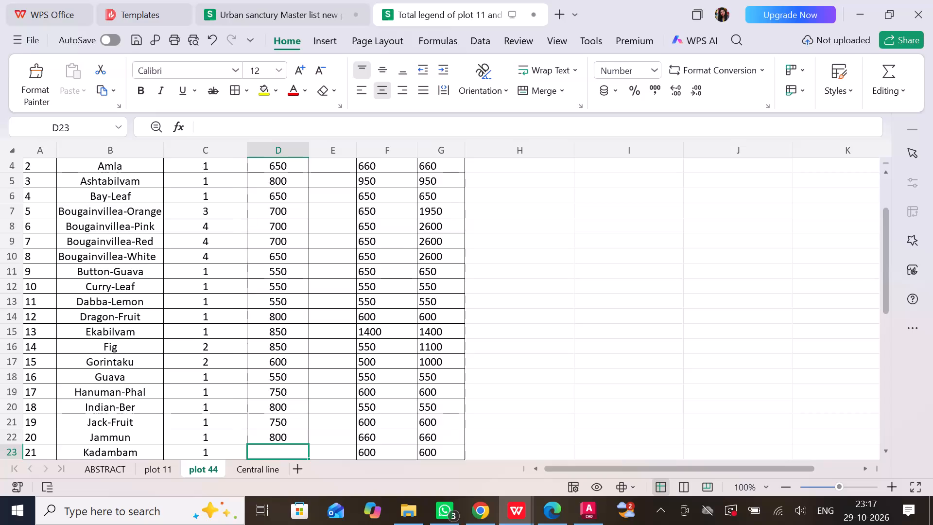
type("700")
key("Return")
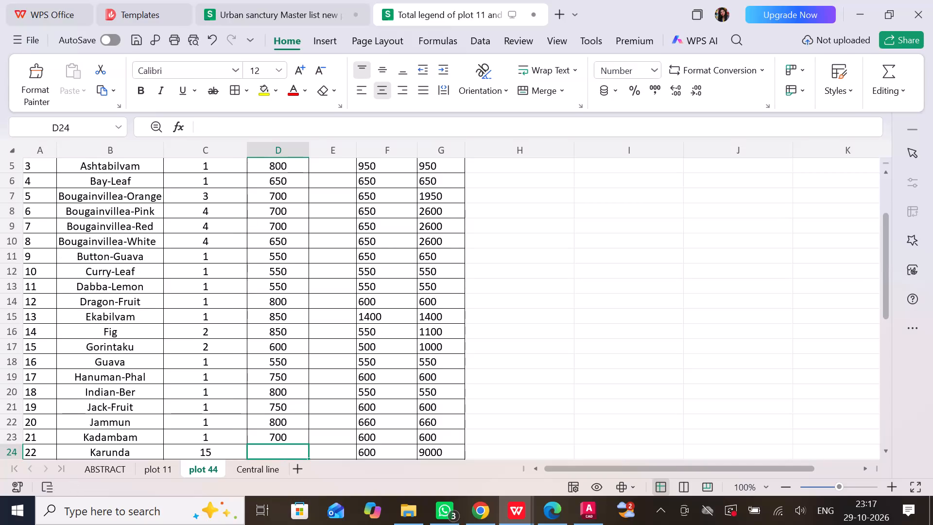
type("659")
key("BackSpace")
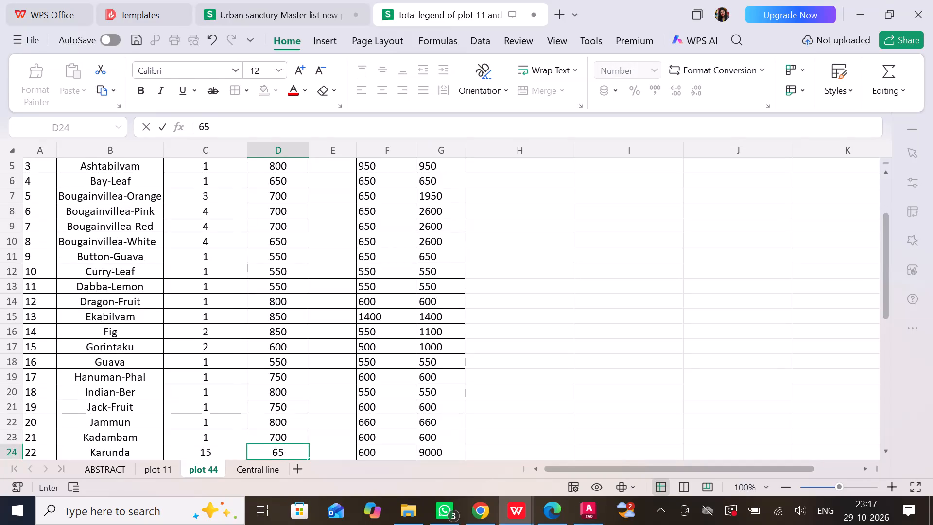
key("0")
key("Return")
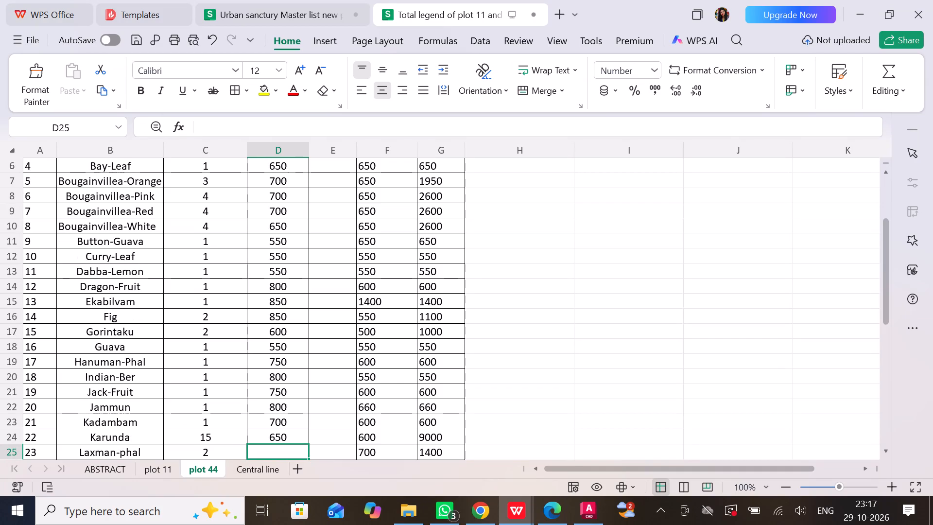
type("700")
key("Return")
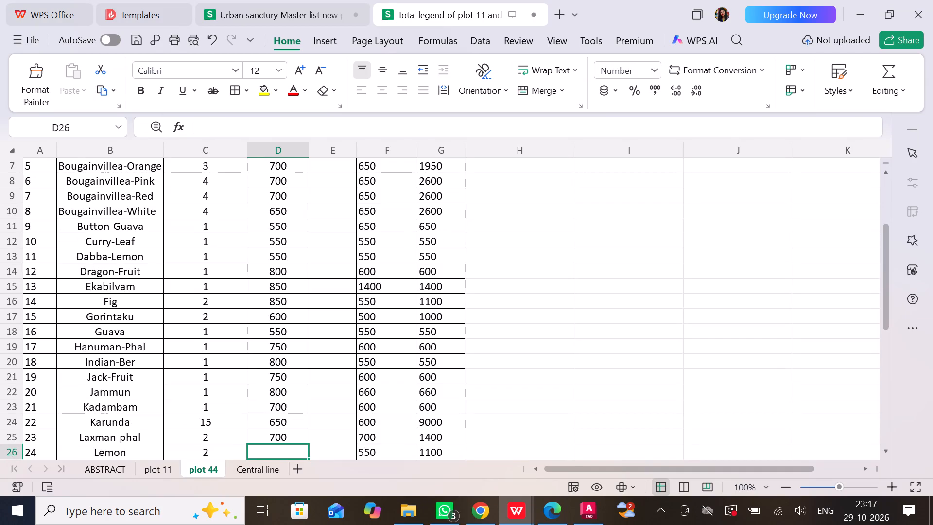
Enter the NEW PRICE values: Lemon 600, Mandaram 250, Mango 800 and Maredu-Tribilvam 800.
type("600")
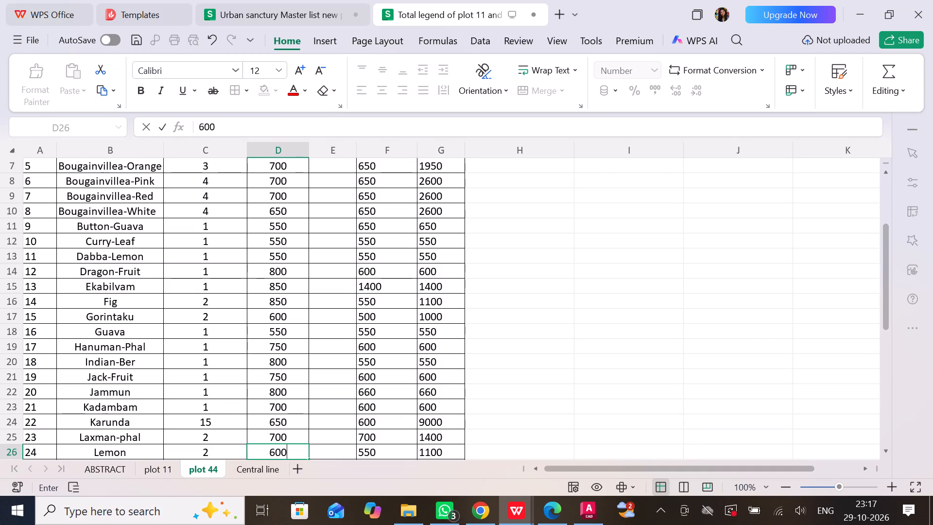
key("Return")
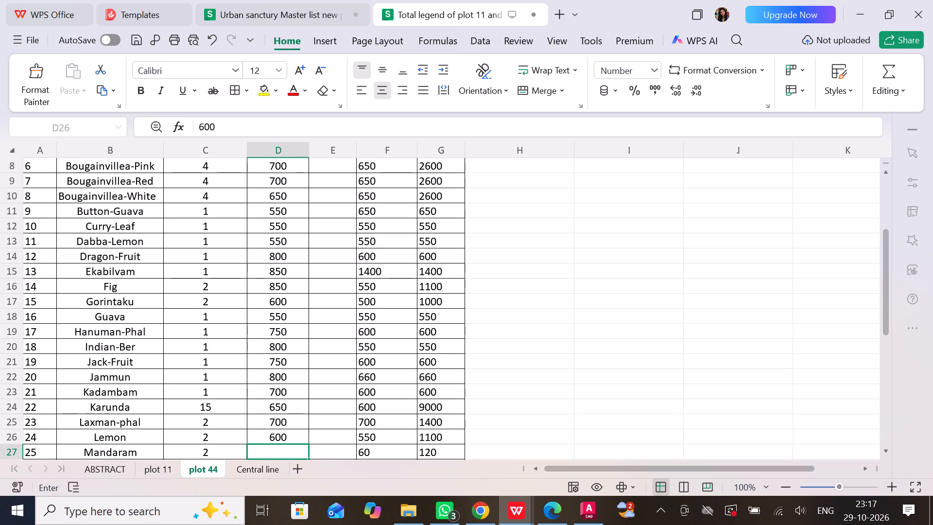
type("250")
key("Return")
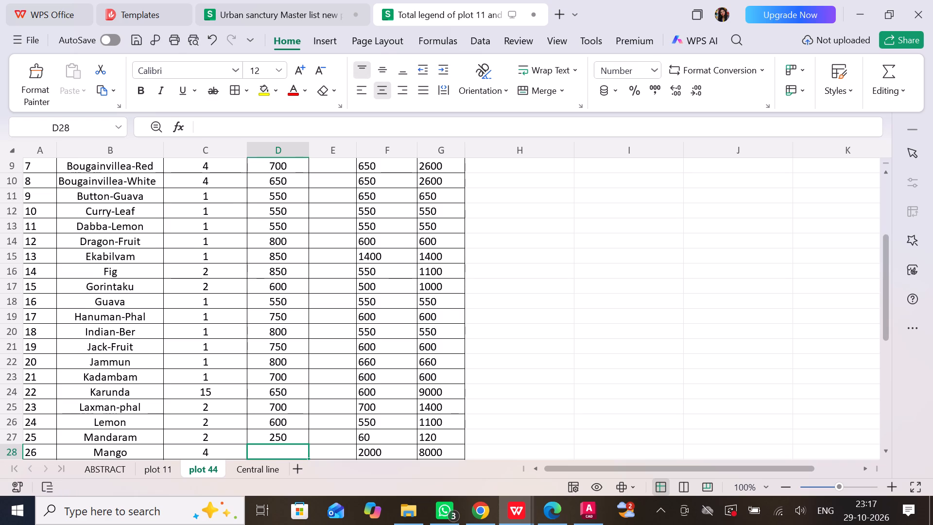
type("800")
key("Return")
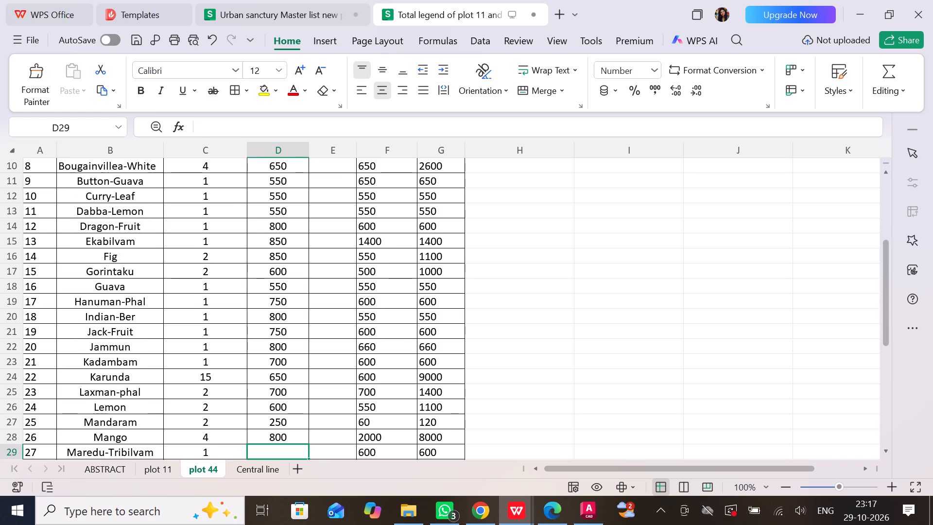
type("800")
key("Return")
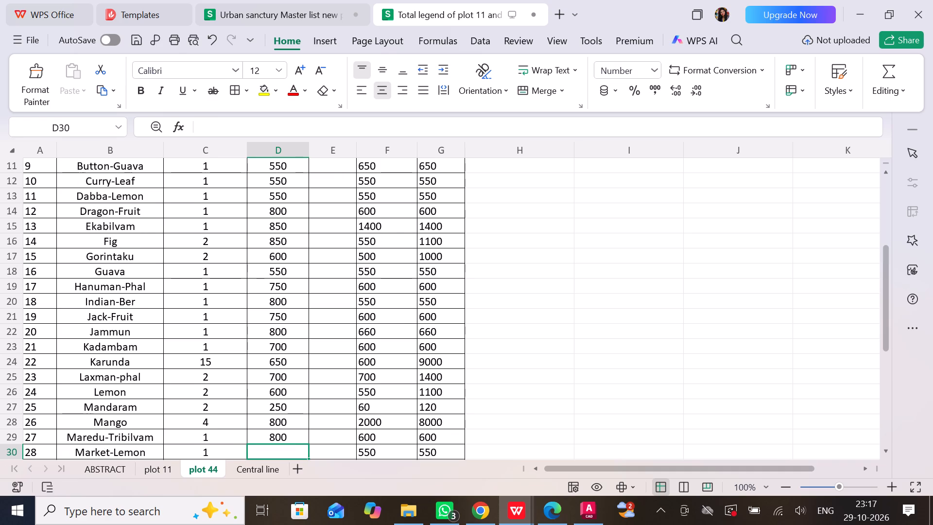
Enter the NEW PRICE values: Market-Lemon 600, Mulberry 750 and Nandivardanam 70.
type("600")
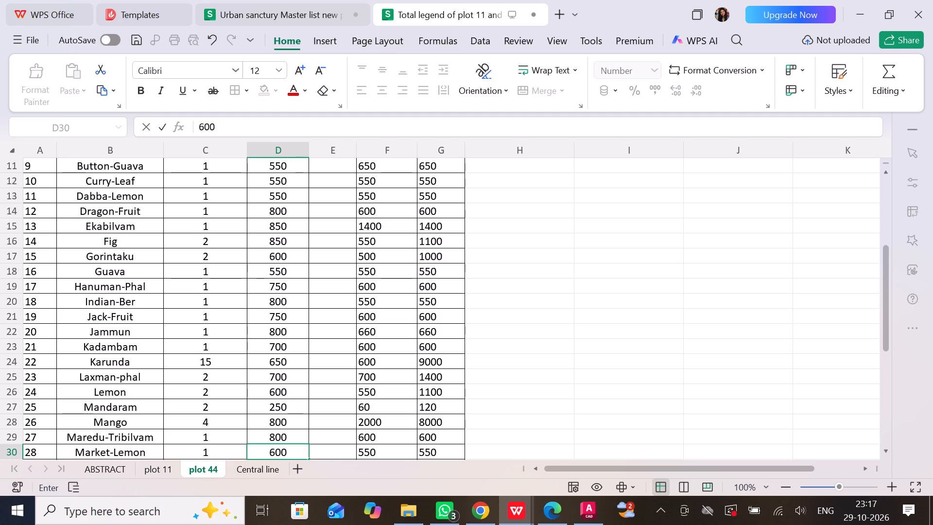
key("Return")
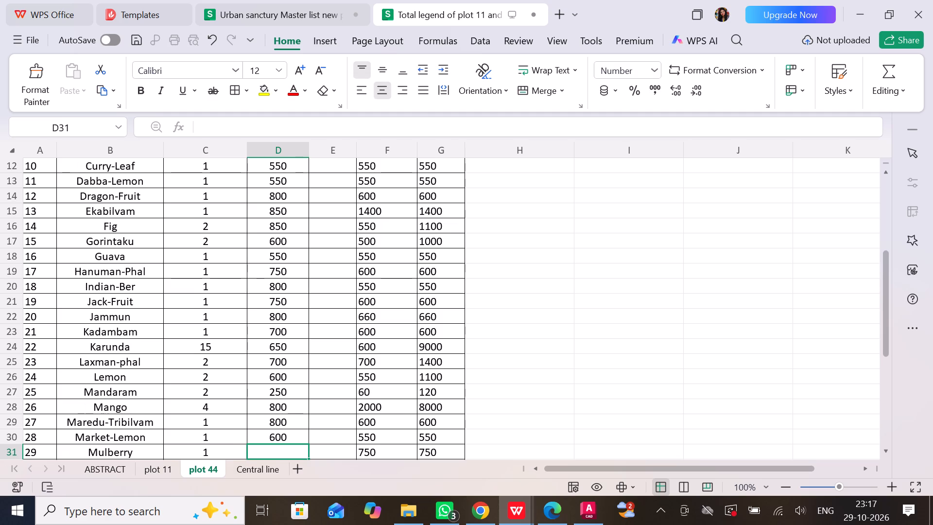
type("750")
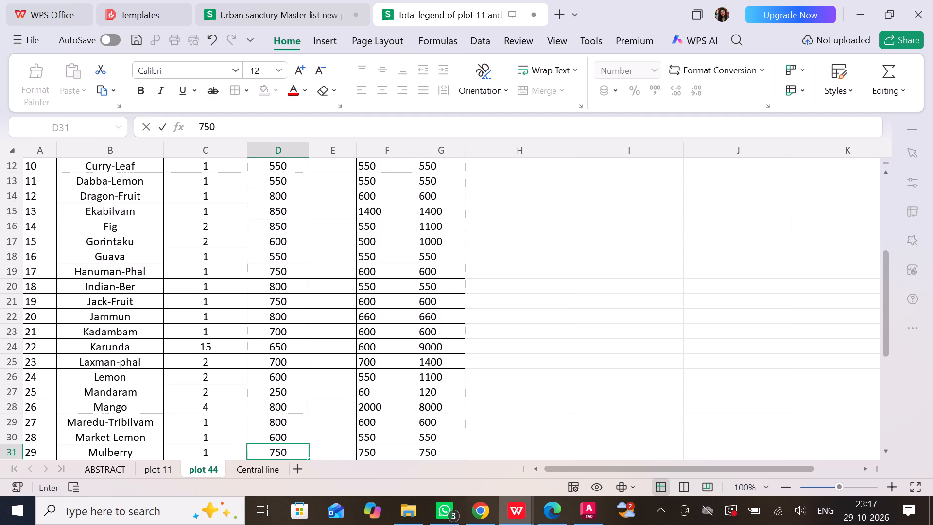
key("Return")
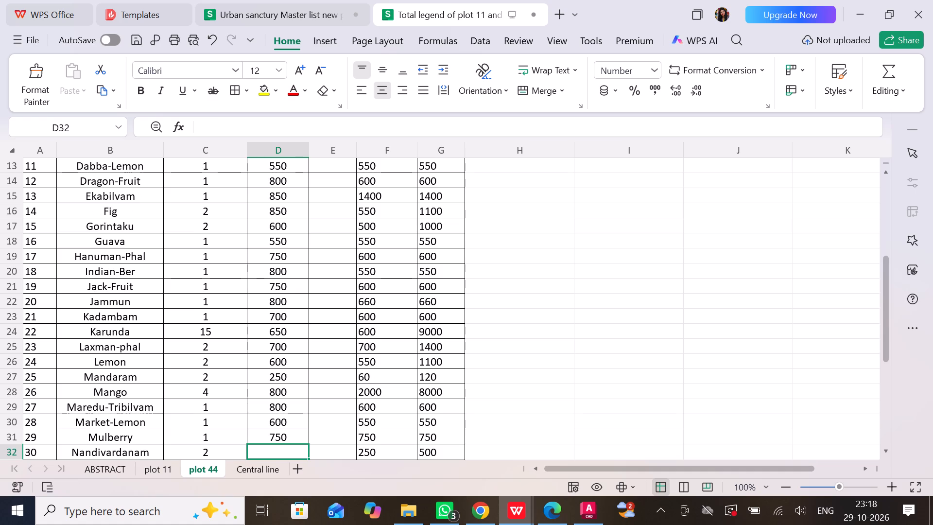
type("70")
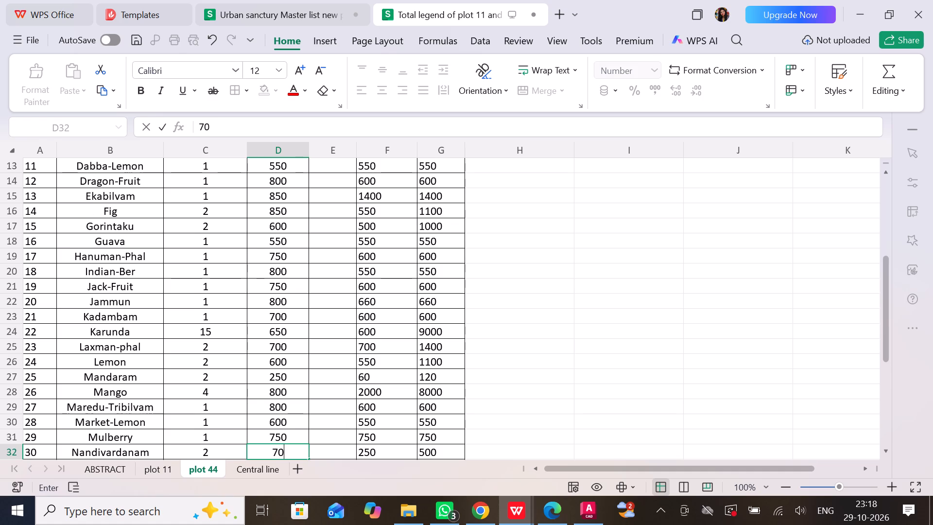
key("Return")
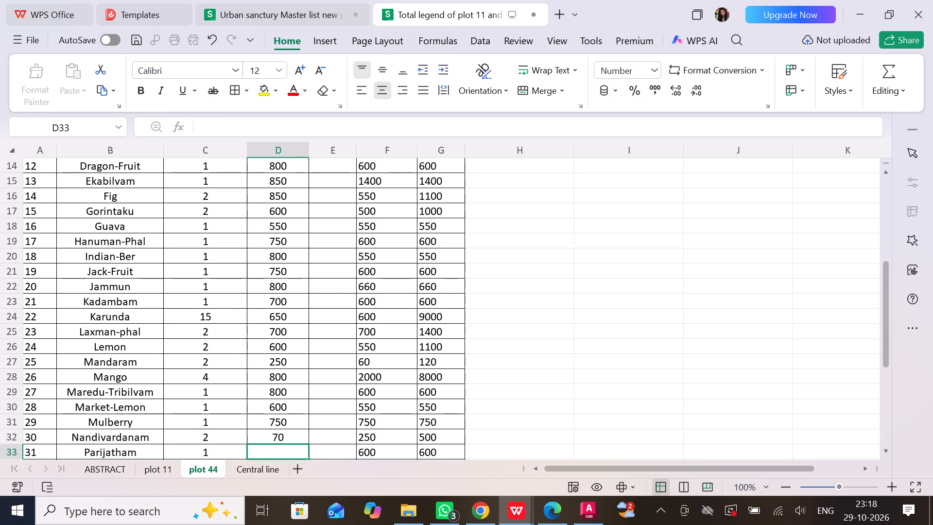
Enter the NEW PRICE values: Parijatham 700, Pomegranate 750 and Rama-Phal 700.
type("700")
key("Return")
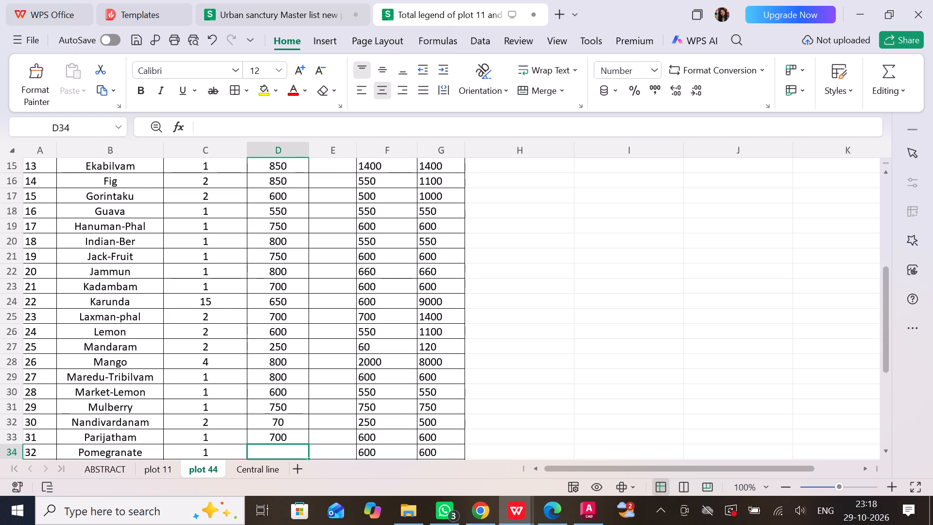
type("750")
key("Return")
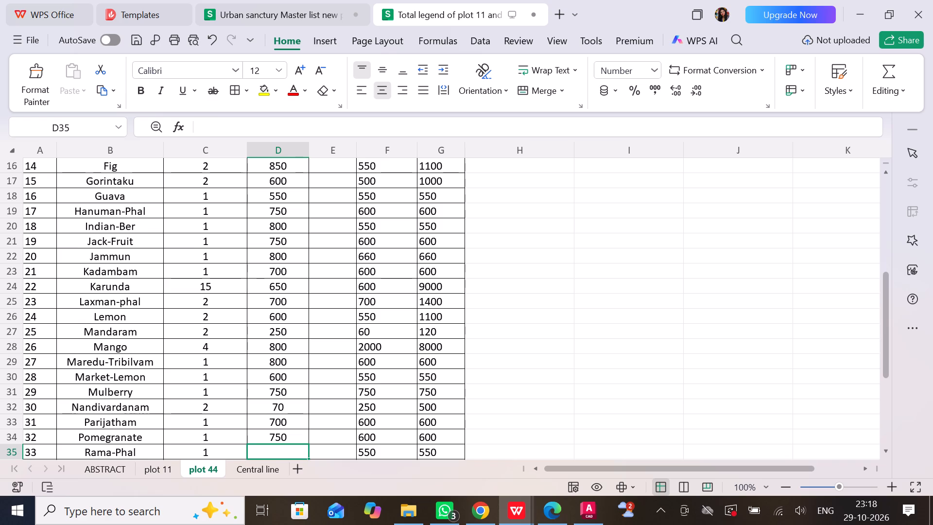
type("700")
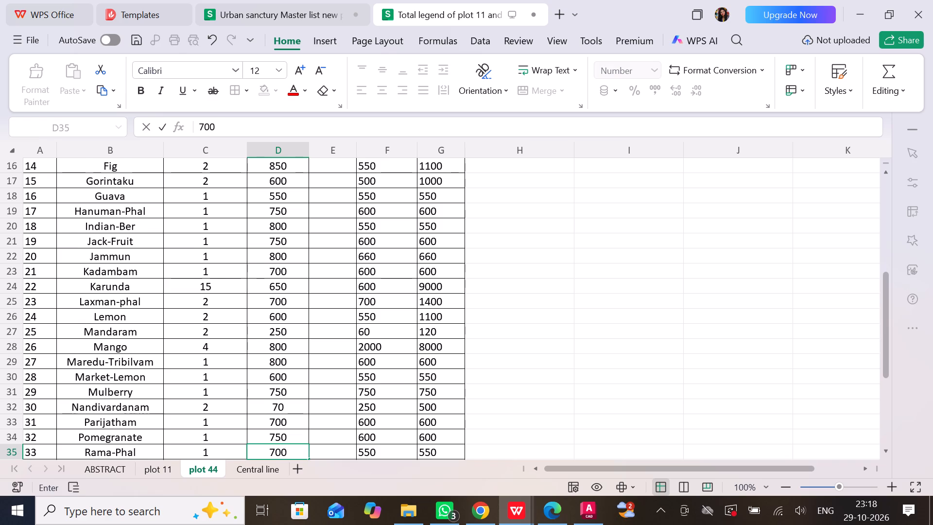
key("Return")
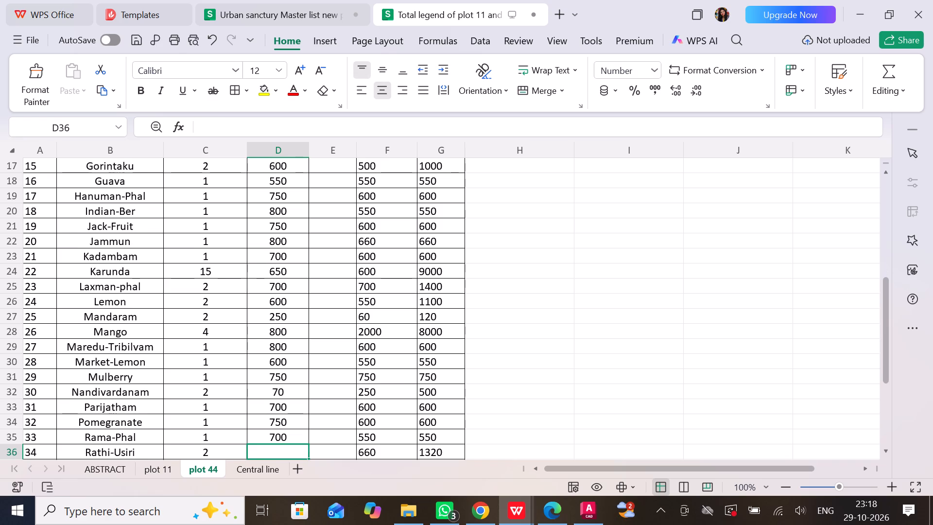
Enter NEW PRICE 750 for each of Rathi-Usiri, Rudraksha, Sampangi-White and Sampangi-Yellow.
type("750")
key("Return")
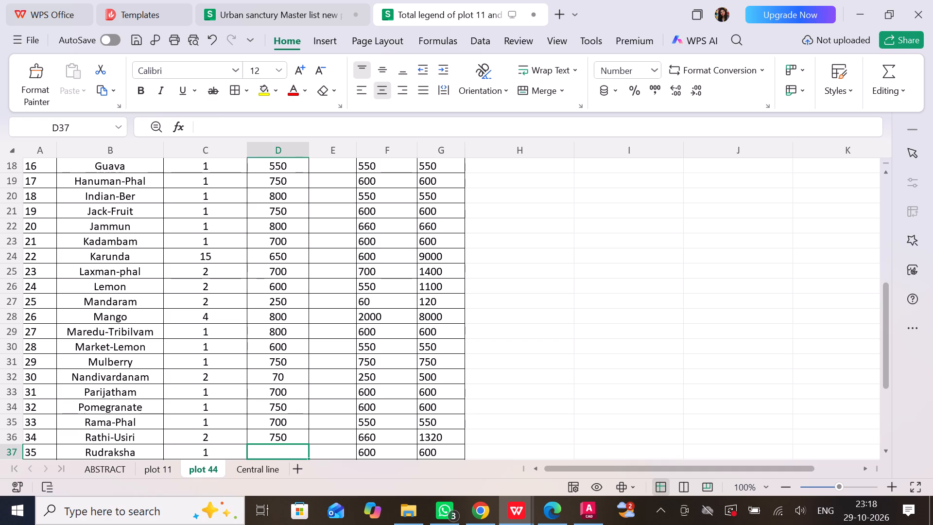
type("750")
key("Return")
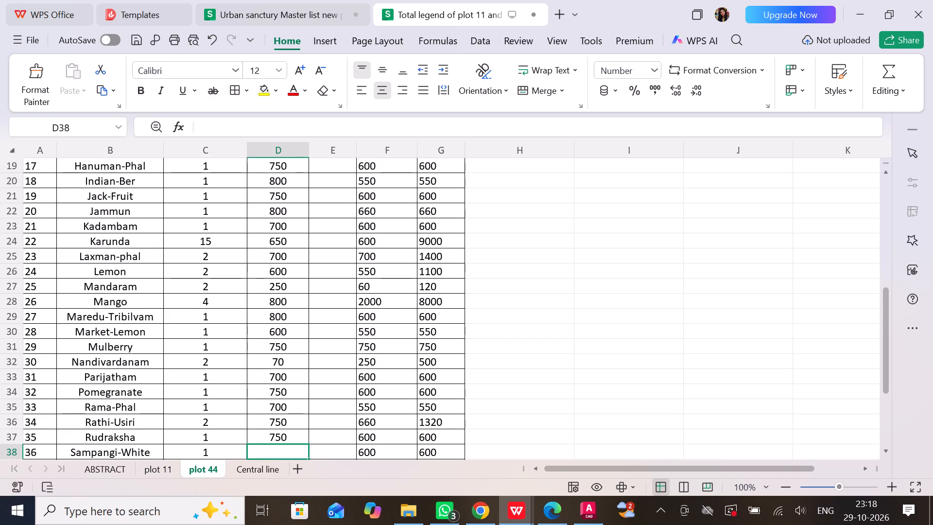
type("750")
key("Return")
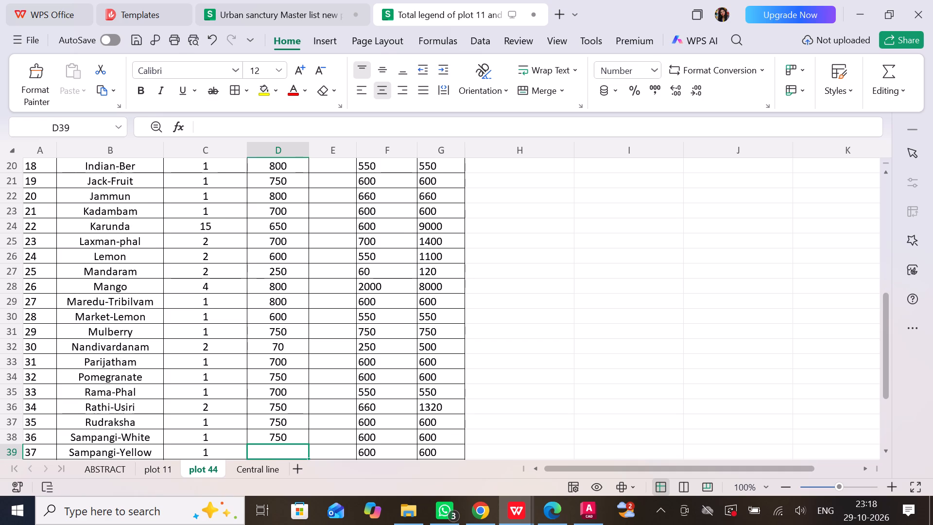
type("750")
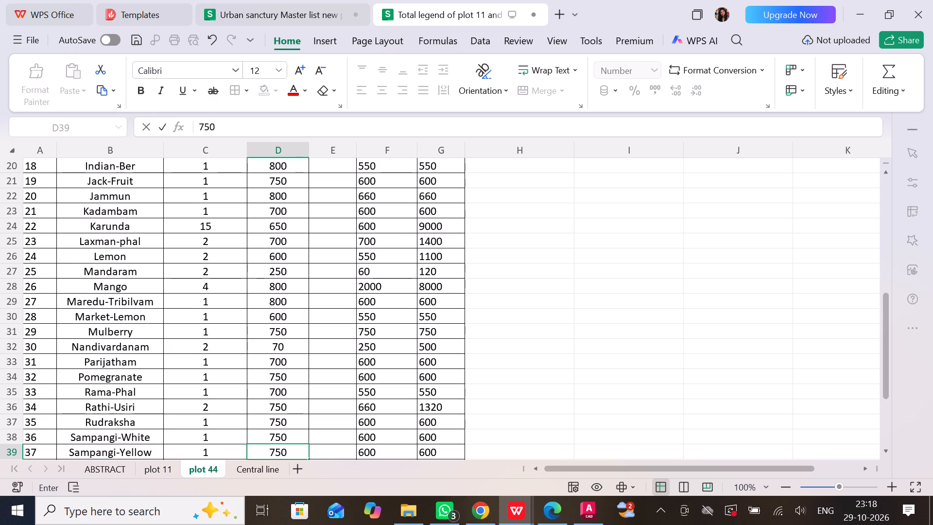
key("Return")
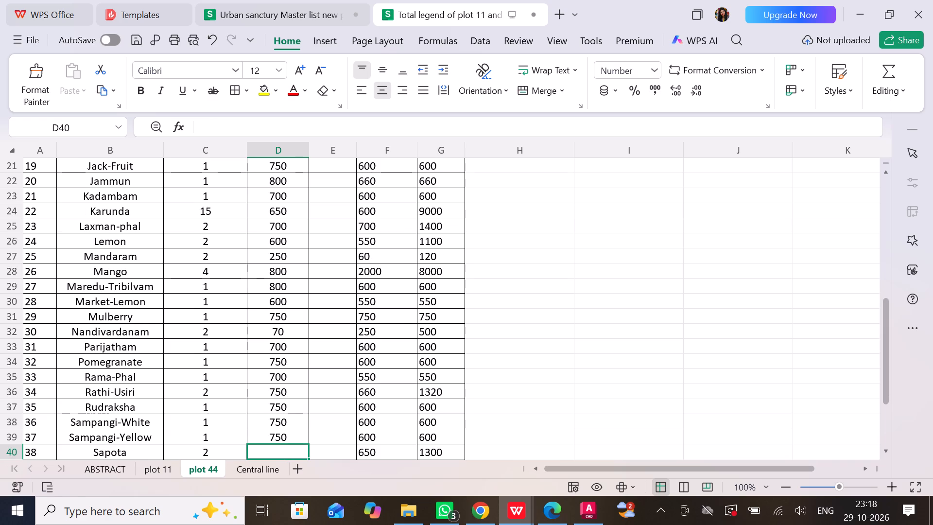
Enter NEW PRICE 800 for Sapota, Star-Fruit and Temple-Tree, and 100 for Tulasi.
type("800")
key("Return")
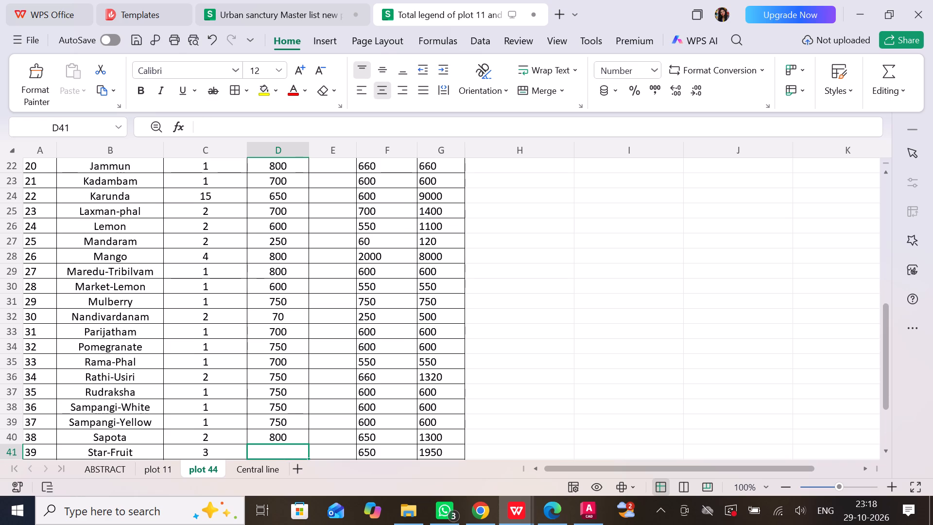
type("800")
key("Return")
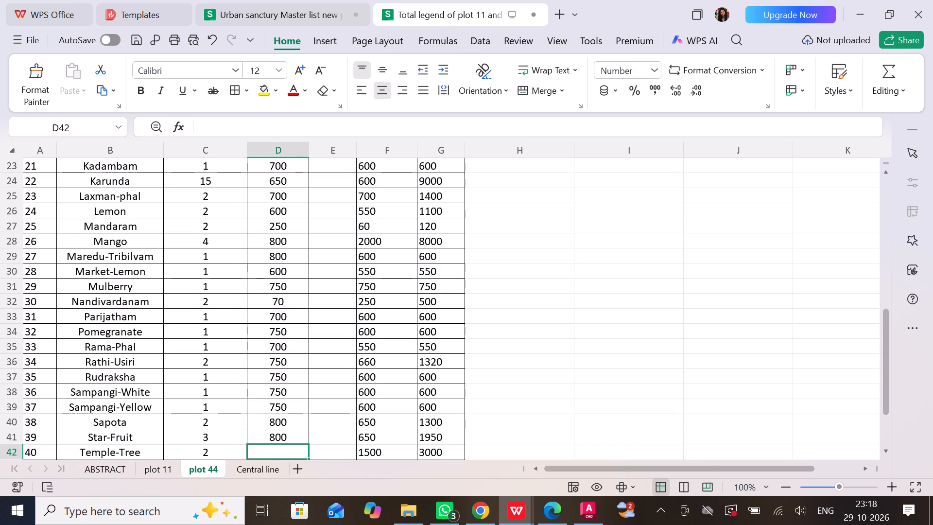
type("800")
key("Return")
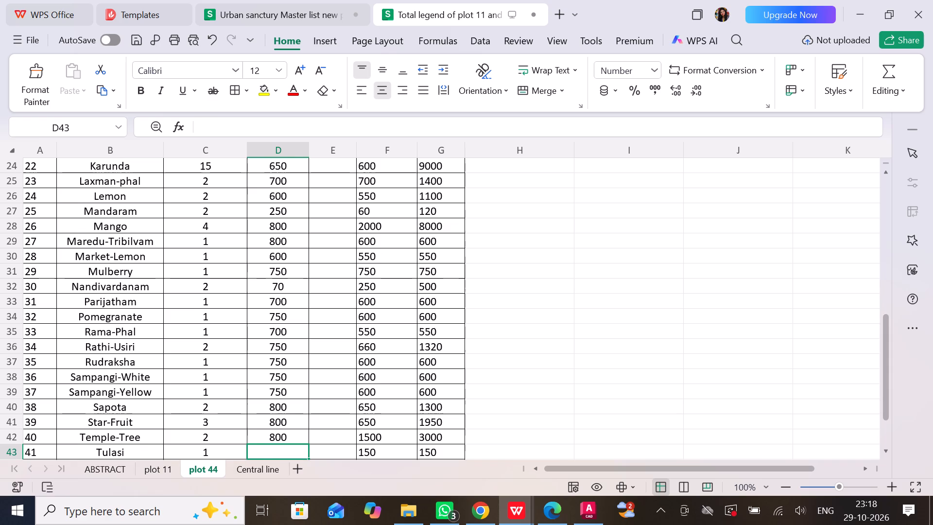
type("100")
key("Return")
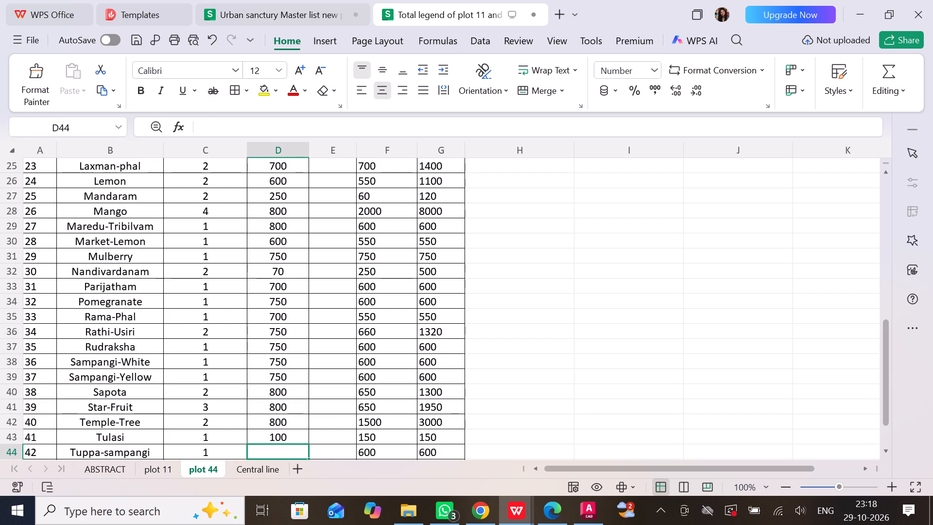
Enter NEW PRICE 850 for both Tuppa-sampangi and Velaga.
type("850")
key("Return")
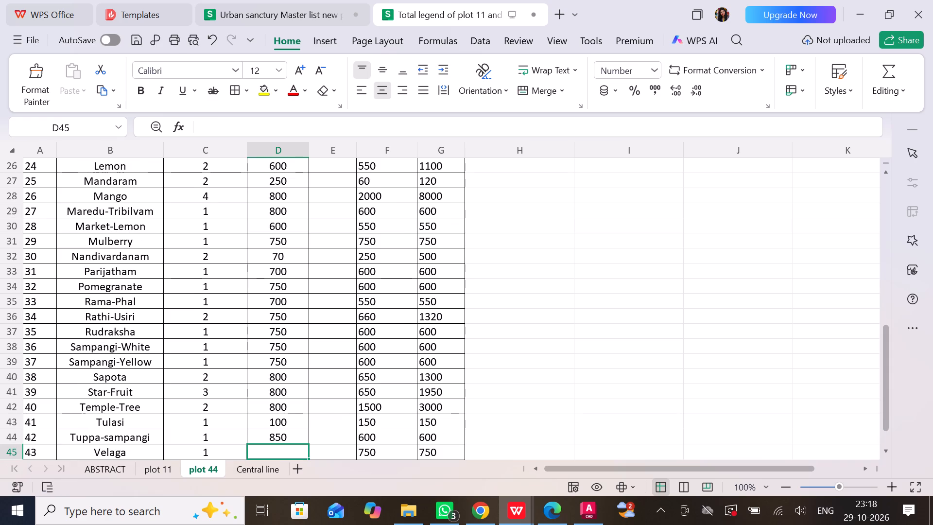
type("850")
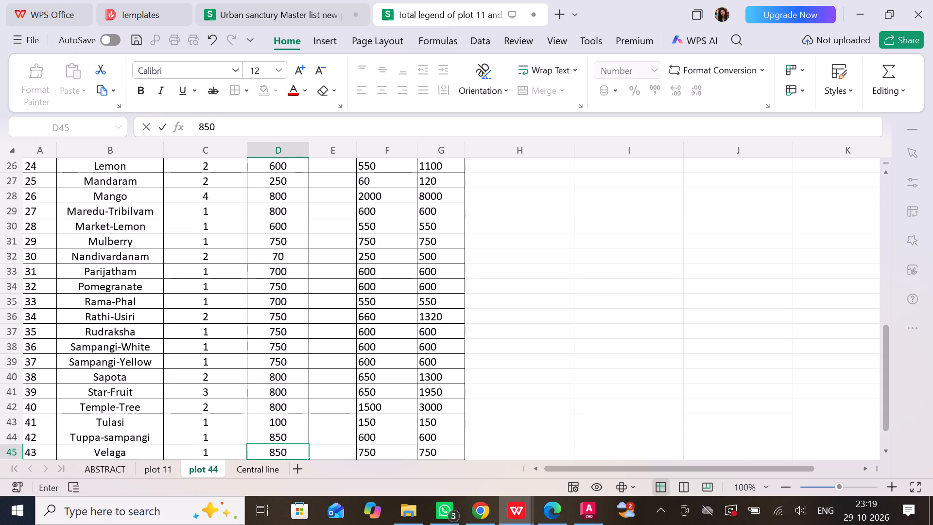
key("Return")
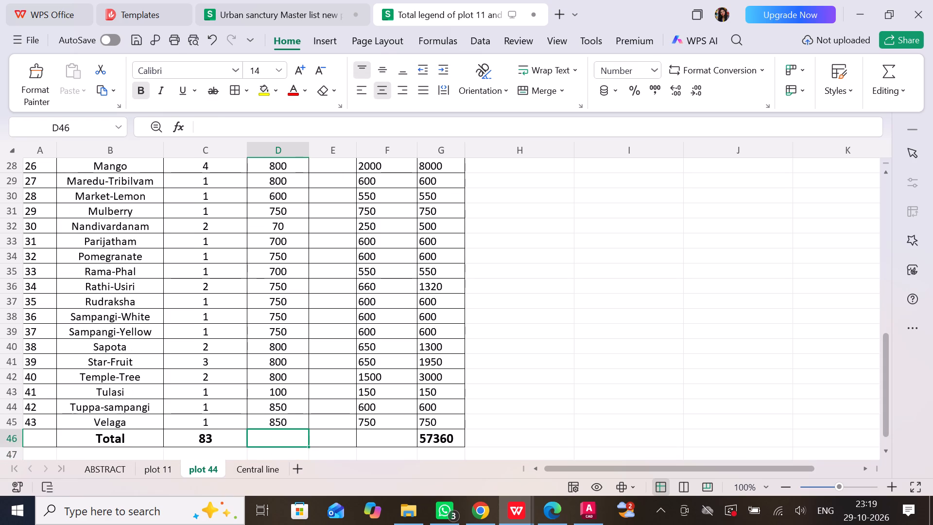
Calculate TOTAL (NEW) for All-spice as =C3*D3 and fill the formula down the column.
scroll(326, 316, "up", 17)
double_click(325, 225)
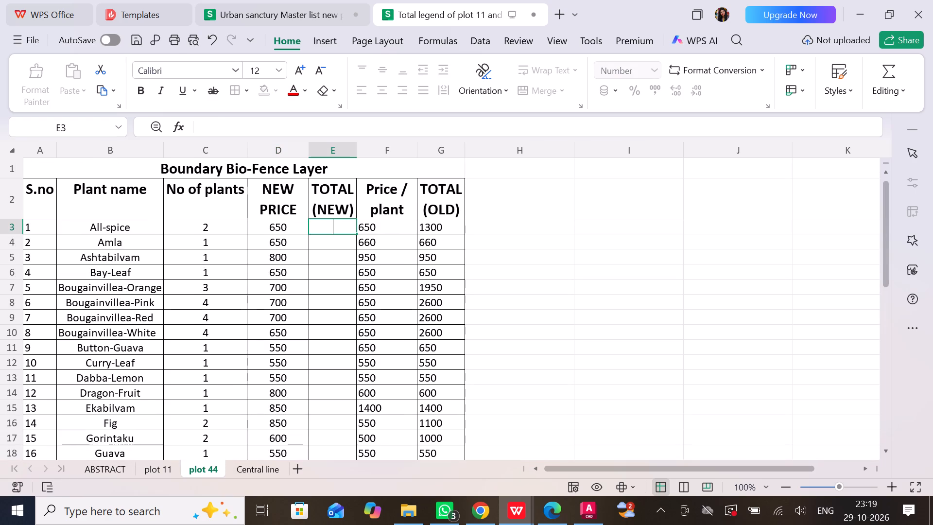
key("equal")
left_click(231, 228)
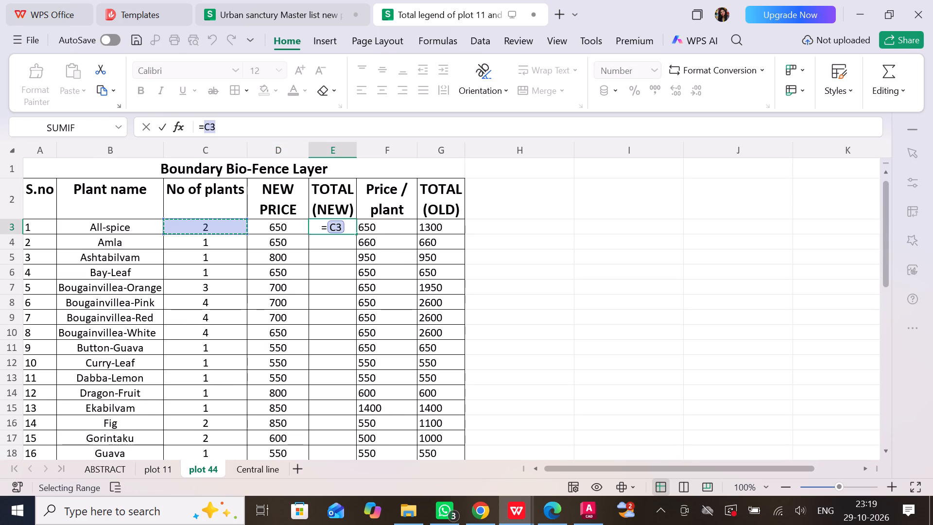
key("shift+asterisk")
left_click(269, 226)
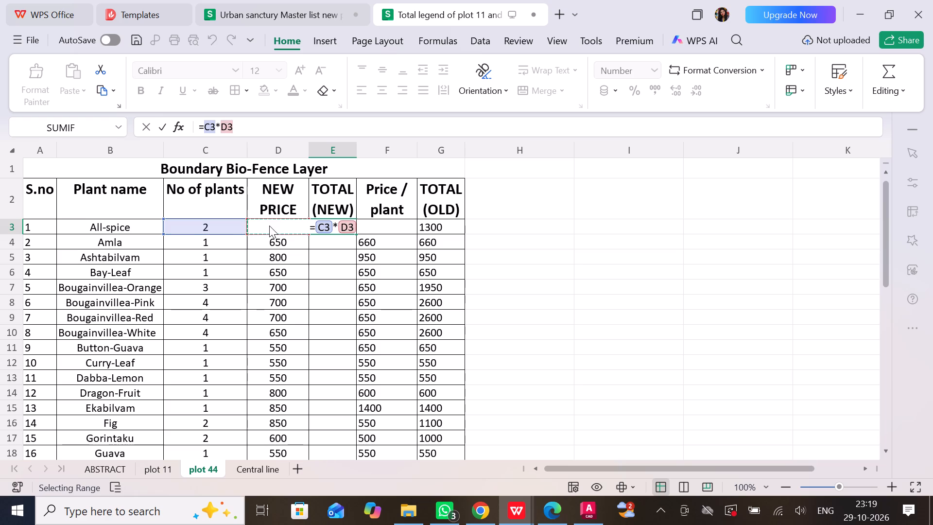
key("Return")
left_click(329, 230)
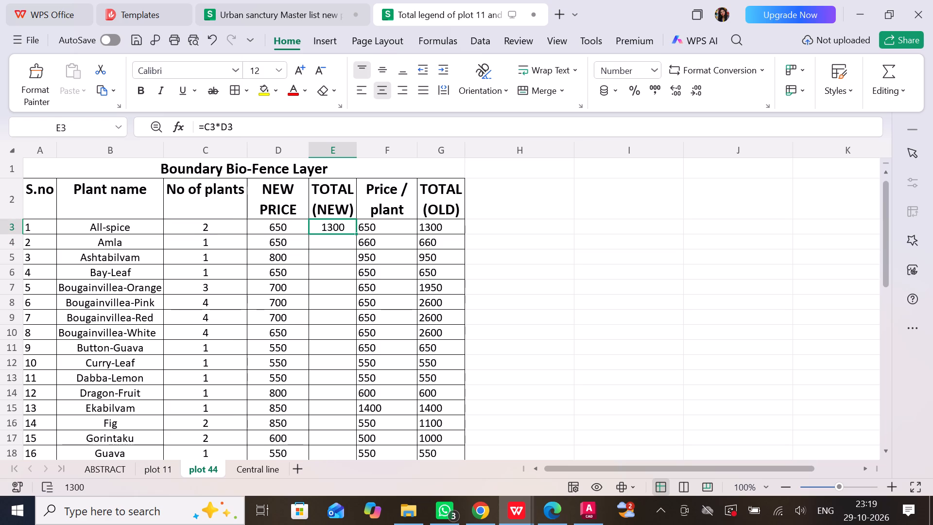
left_click(356, 234)
Replace the TOTAL (NEW) formula in the Total row, cell E46, with =SUM(E3:E45).
scroll(351, 291, "down", 11)
double_click(342, 318)
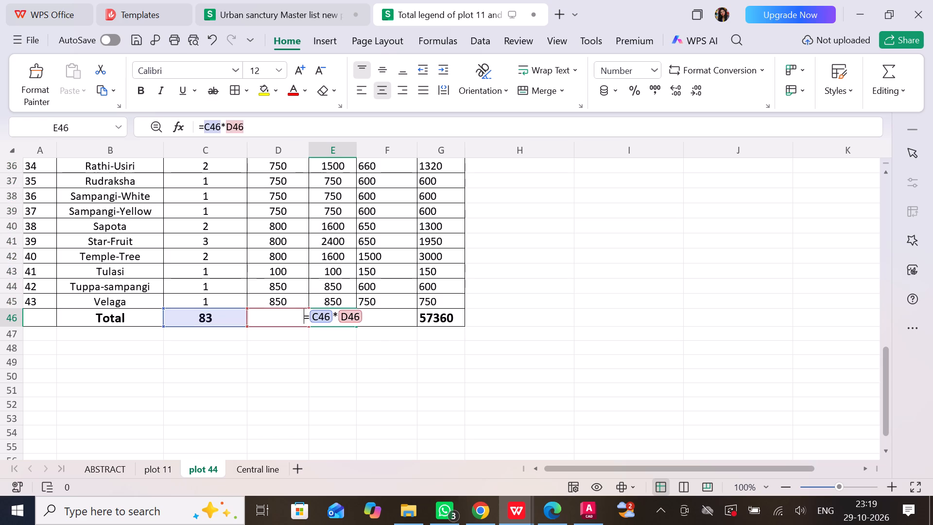
key("BackSpace")
key("Delete")
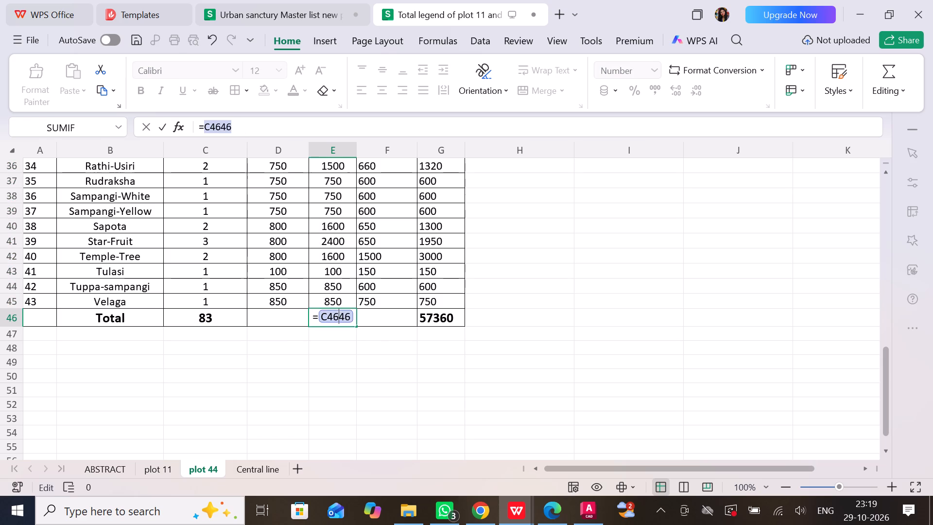
key("Delete")
key("Delete")
key("Delete")
key("BackSpace")
key("BackSpace")
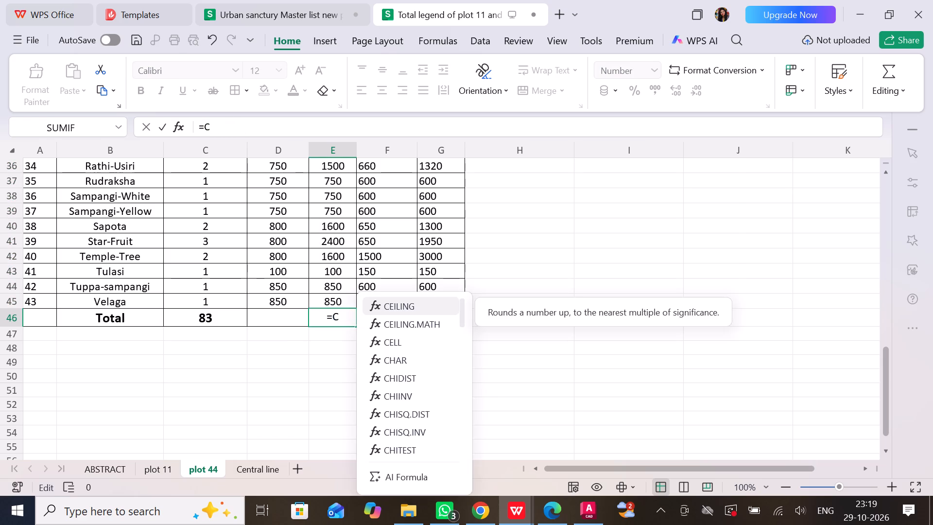
key("BackSpace")
type("SUM")
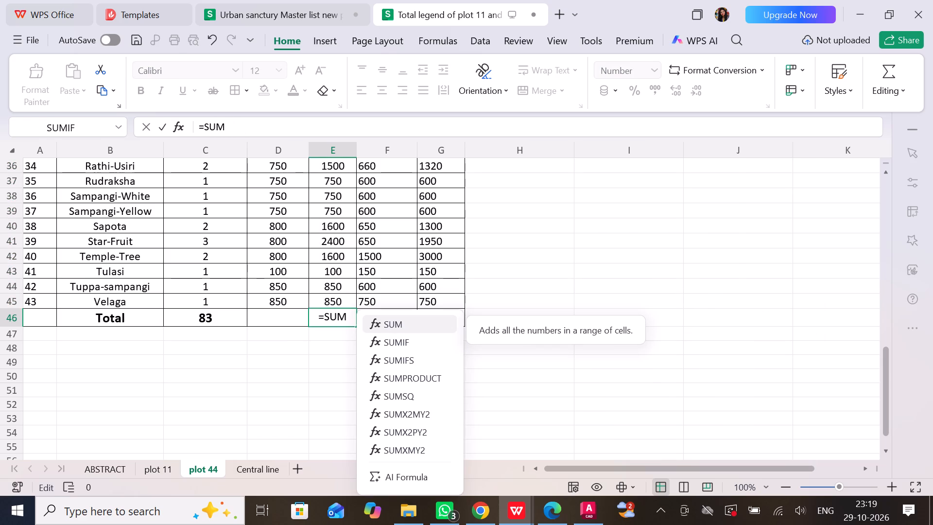
key("shift+parenleft")
scroll(341, 318, "up", 18)
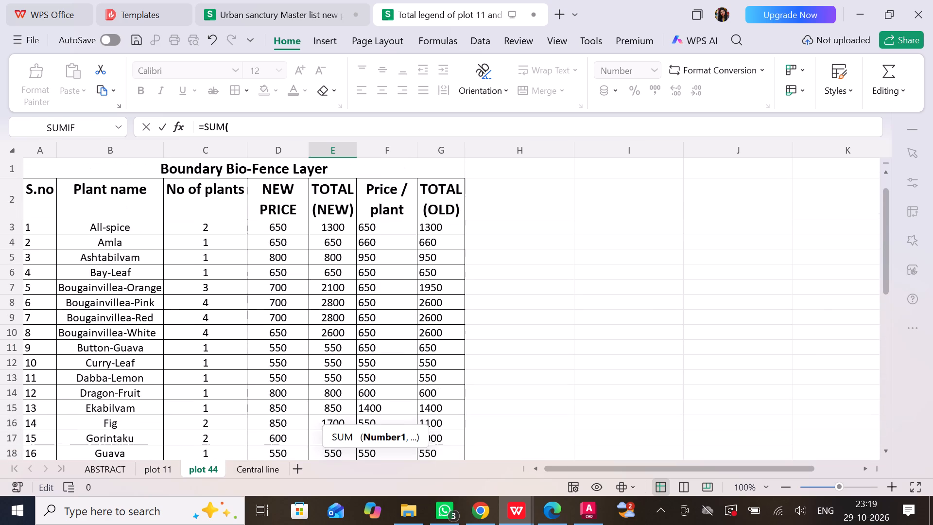
left_click_drag(332, 228, 330, 507)
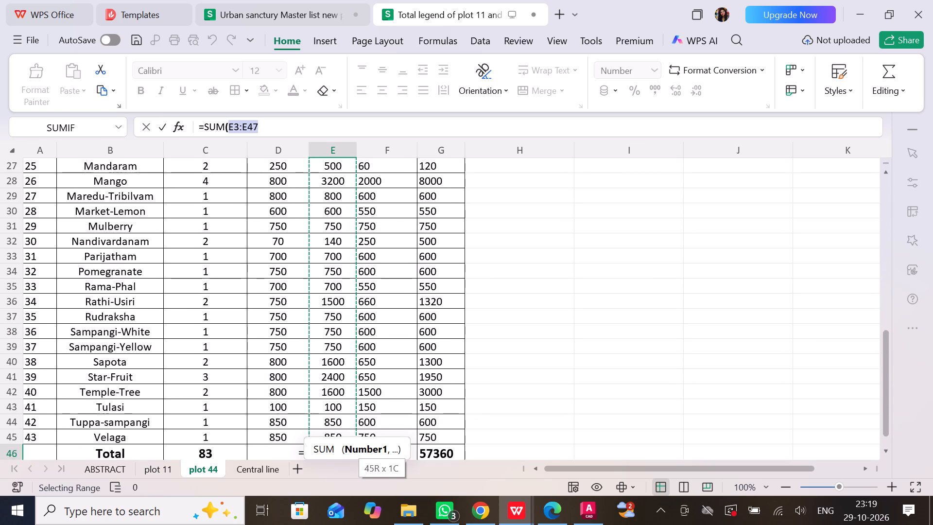
left_click_drag(330, 507, 340, 425)
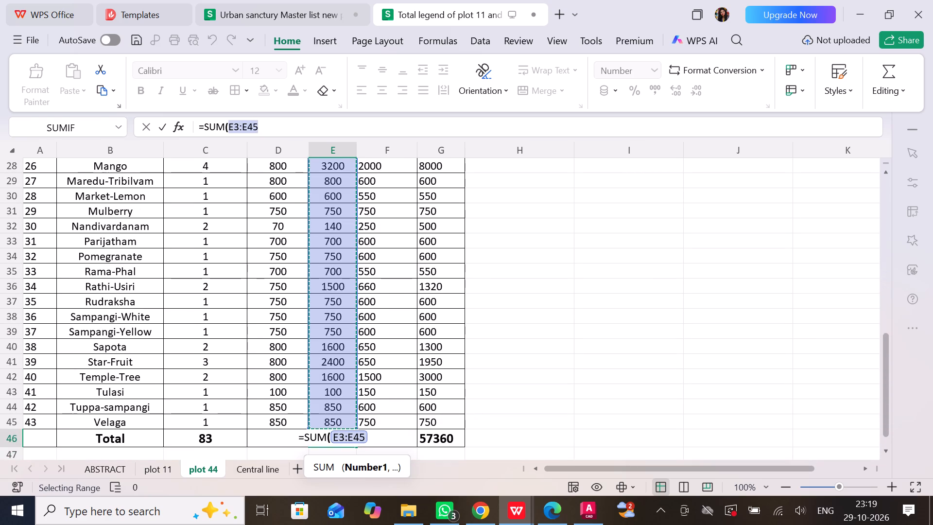
key("shift+parenright")
key("Return")
Format the new grand total in E46 as bold at font size 14.
left_click(338, 427)
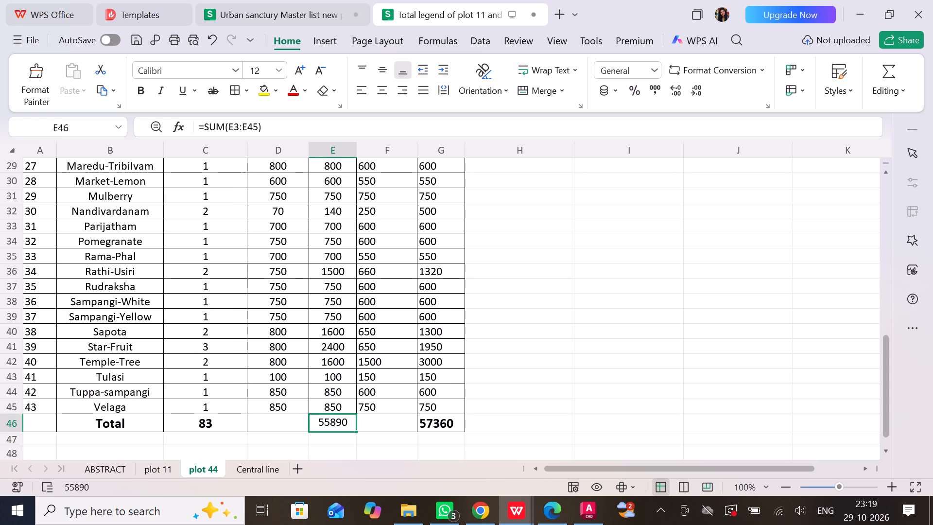
left_click(305, 70)
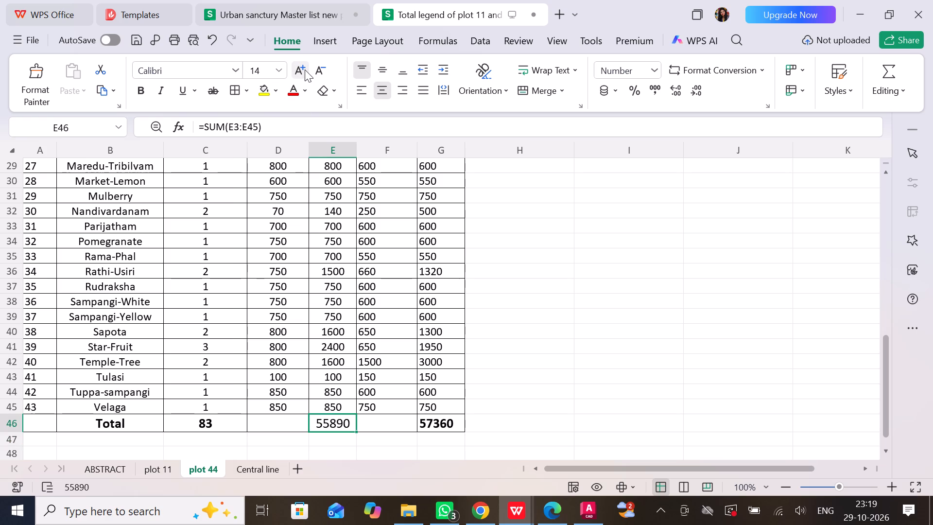
left_click(143, 89)
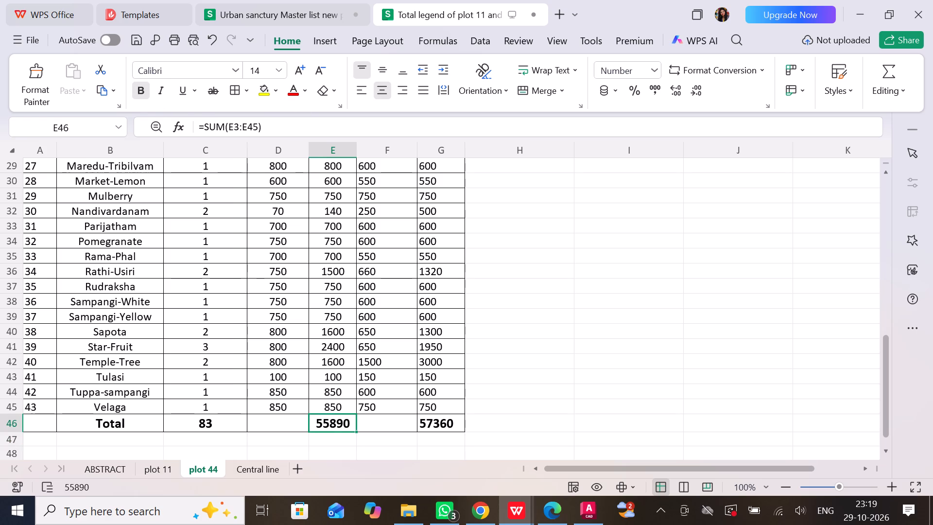
left_click(299, 68)
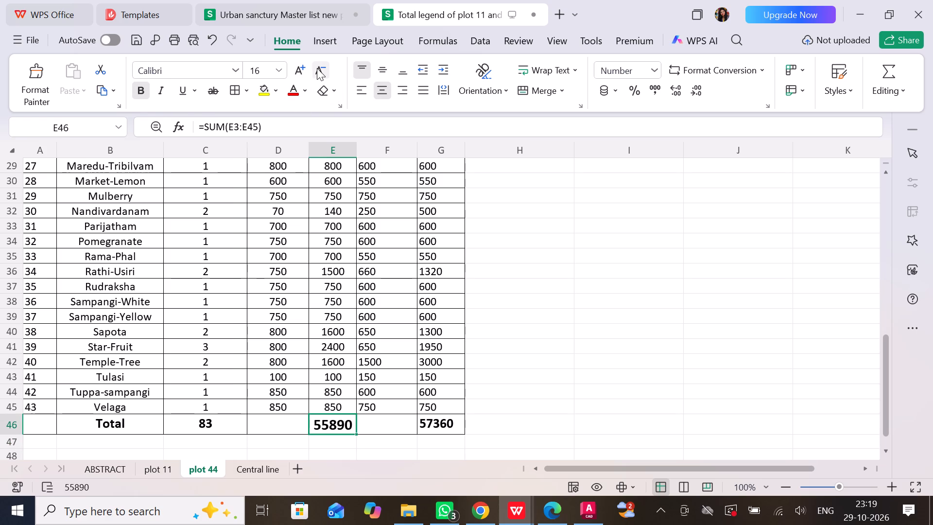
left_click(322, 68)
Review the TOTAL (NEW) column and check the range summed by the formula in E46.
scroll(293, 182, "up", 11)
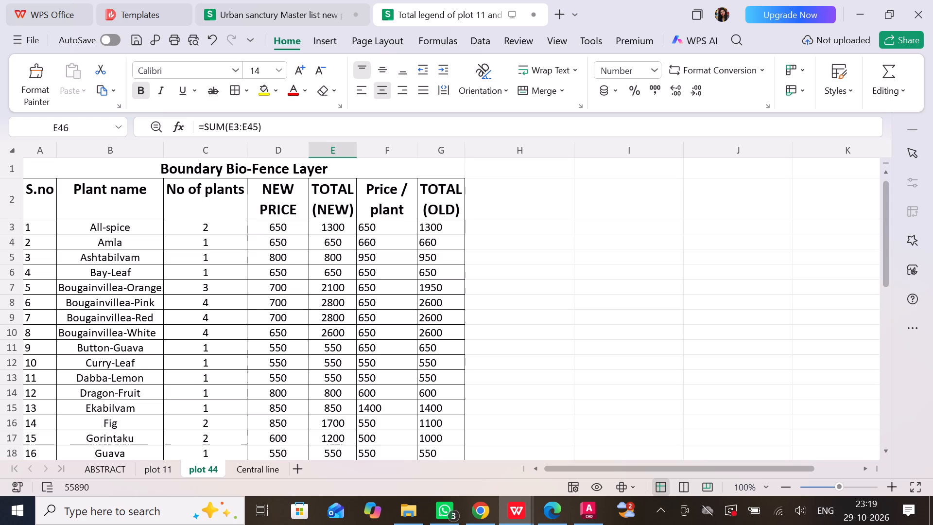
scroll(343, 344, "down", 9)
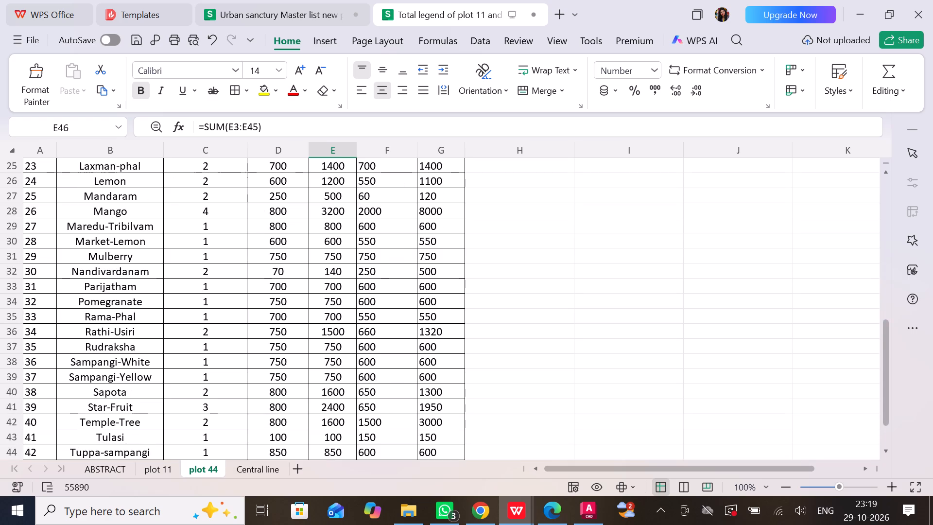
scroll(342, 433, "down", 4)
double_click(334, 305)
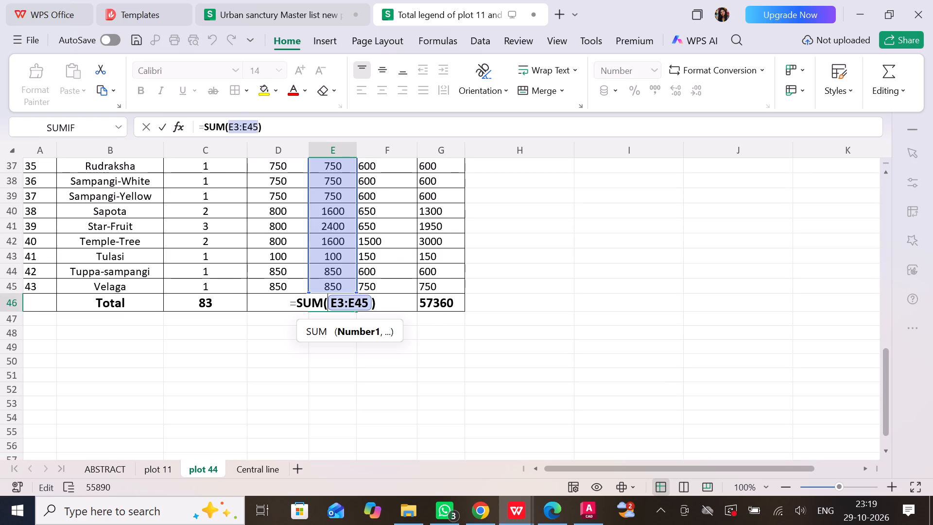
scroll(355, 304, "up", 16)
scroll(353, 297, "down", 7)
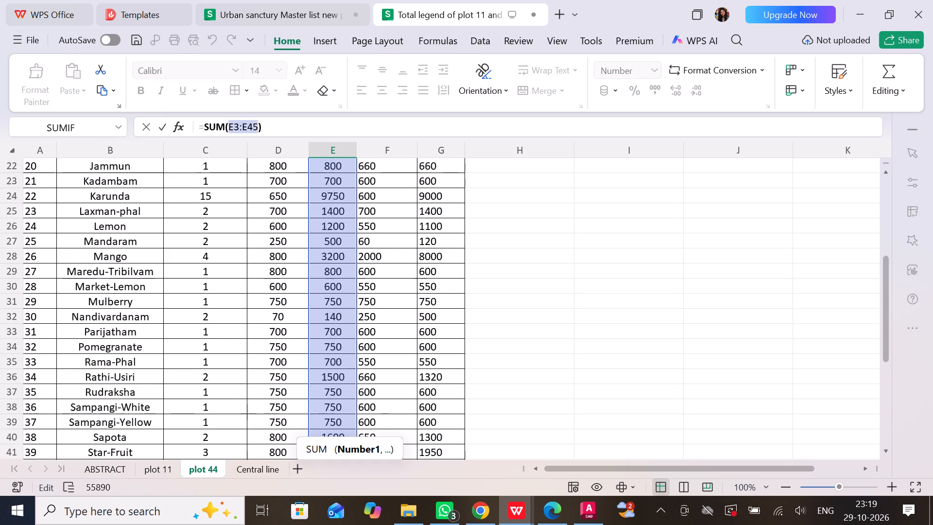
scroll(353, 297, "down", 7)
key("Return")
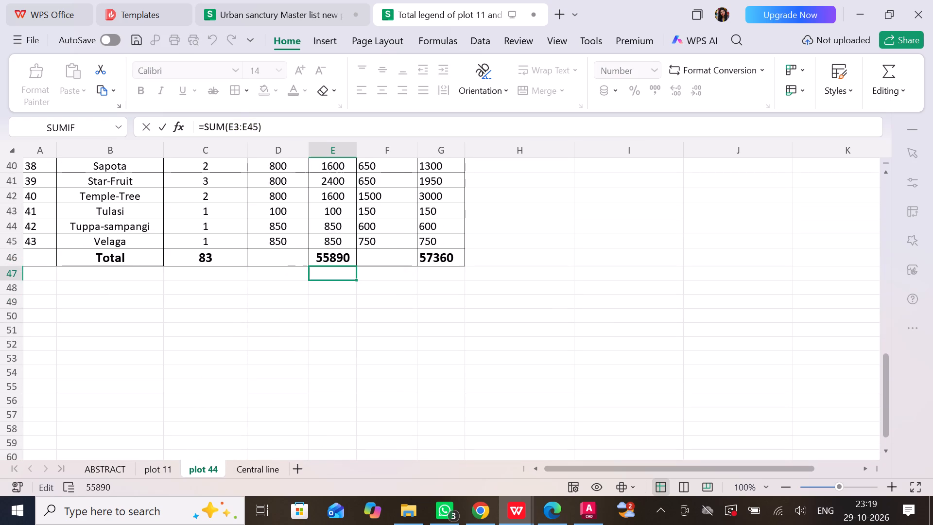
Increase the font size of the whole Total row to 16 and save the workbook.
left_click(14, 253)
left_click(297, 72)
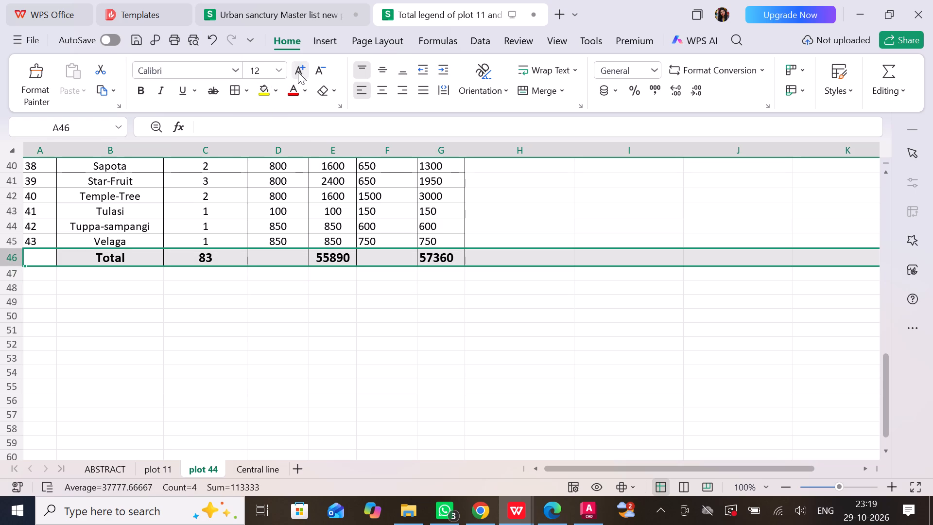
left_click(302, 72)
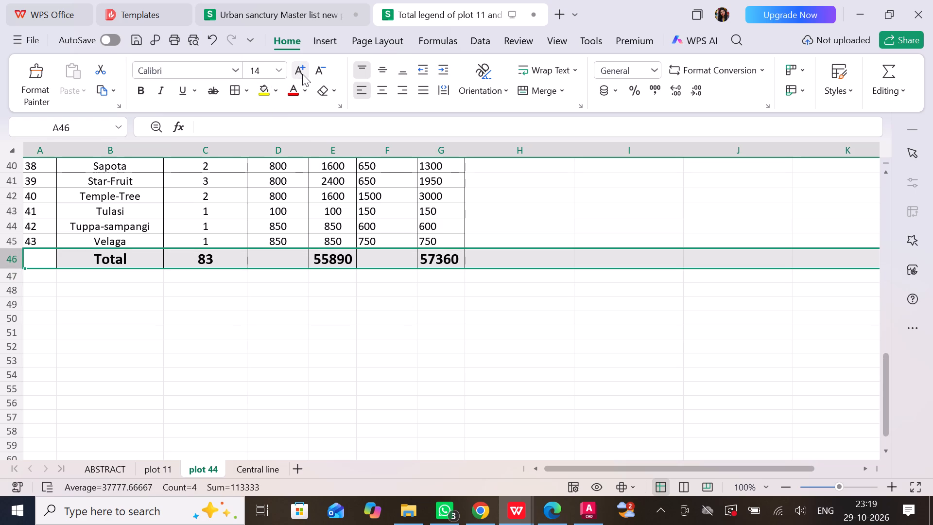
left_click(328, 344)
key("ctrl+s")
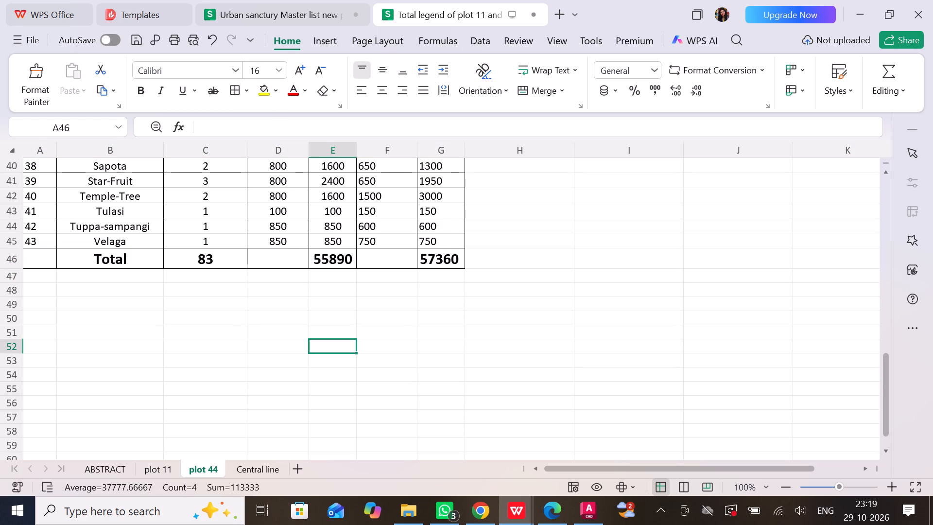
Look up plot 11's new total on its sheet and set plot 11's Total budget in the ABSTRACT sheet to 48870.
scroll(328, 344, "up", 20)
scroll(328, 344, "up", 2)
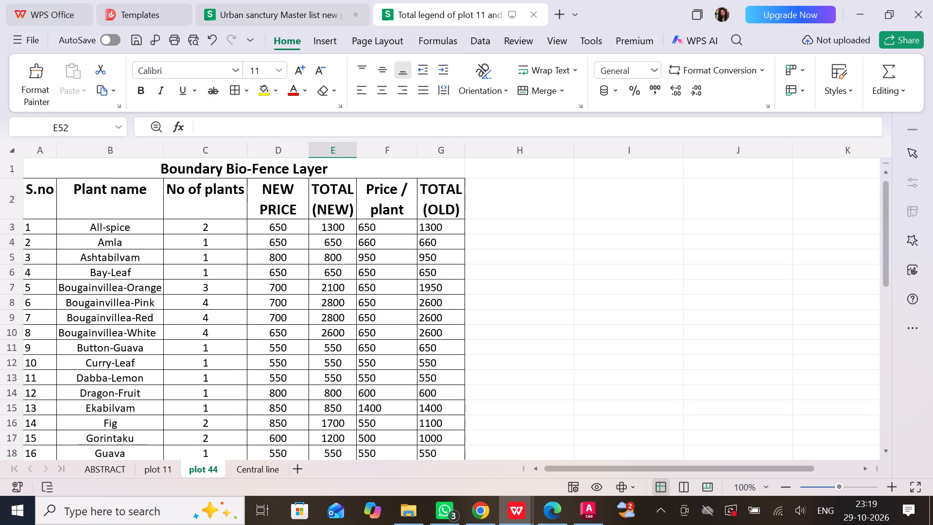
scroll(323, 335, "up", 2)
scroll(321, 332, "down", 13)
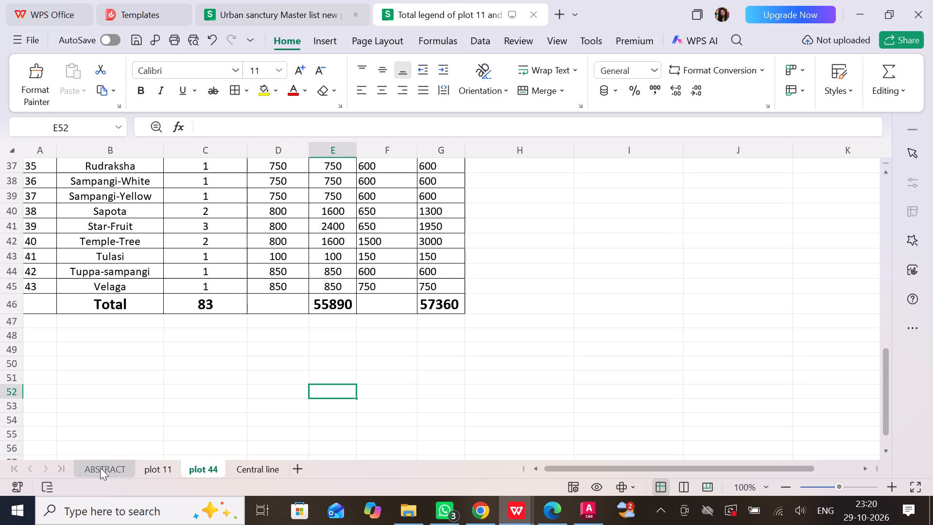
left_click(99, 469)
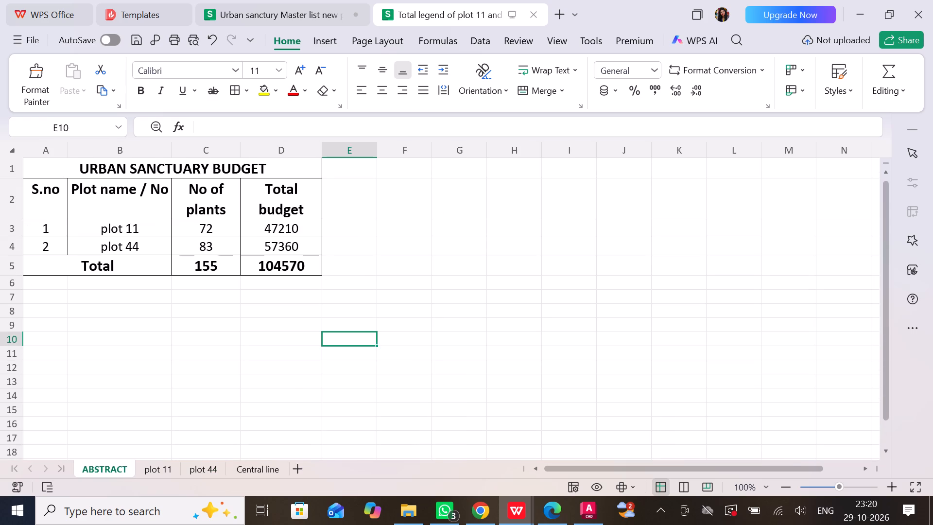
left_click(155, 471)
scroll(281, 379, "down", 14)
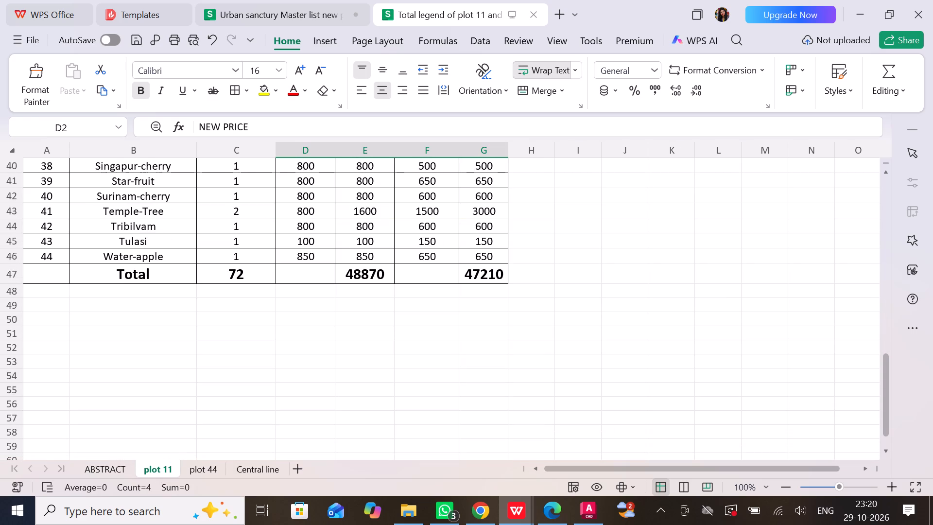
left_click(113, 466)
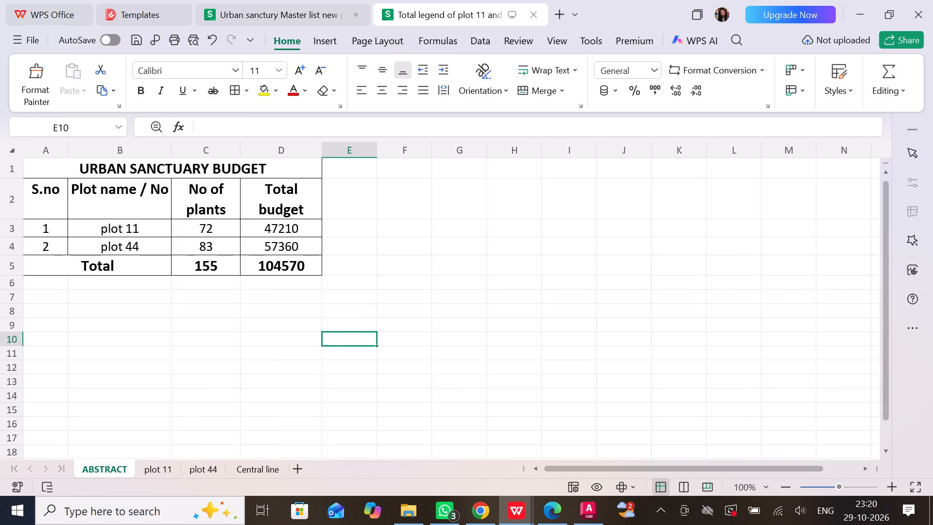
left_click(280, 227)
type("48870")
key("Return")
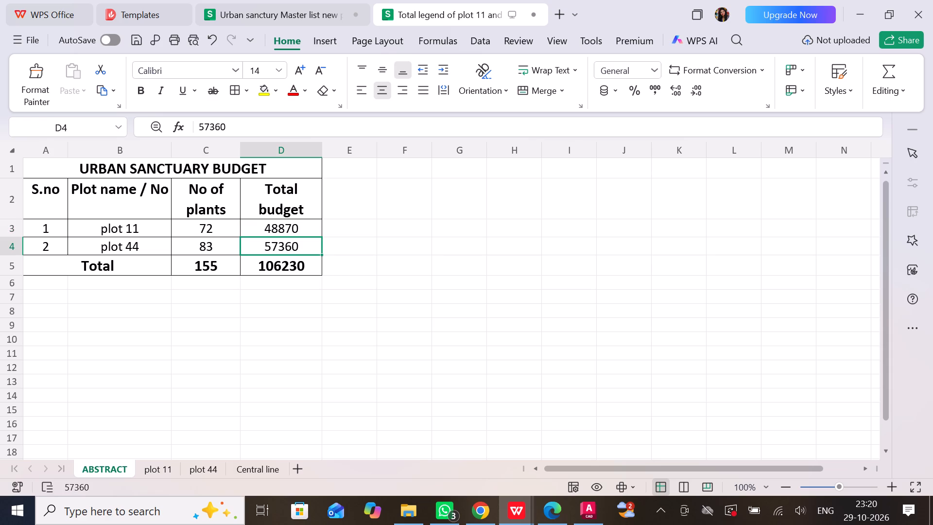
Look up plot 44's new total on its sheet and set plot 44's Total budget in the ABSTRACT sheet to 55890.
left_click(214, 468)
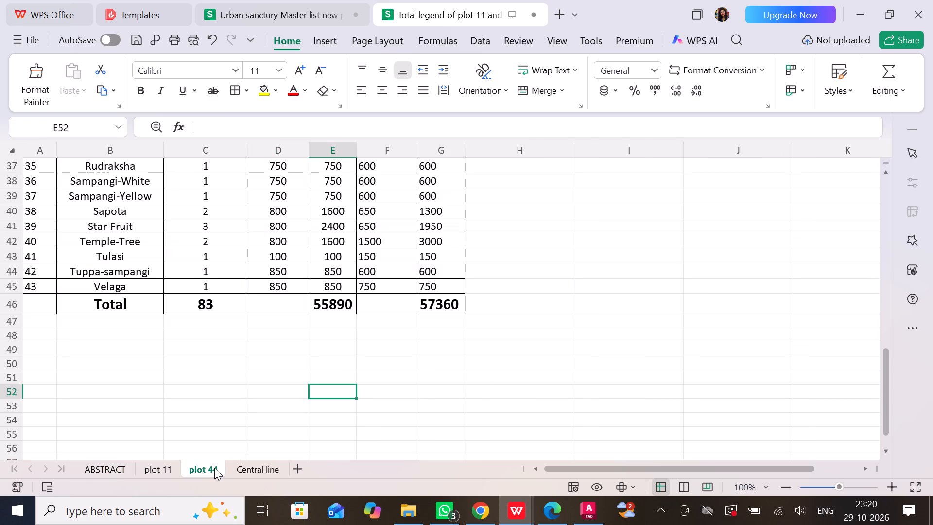
left_click(120, 468)
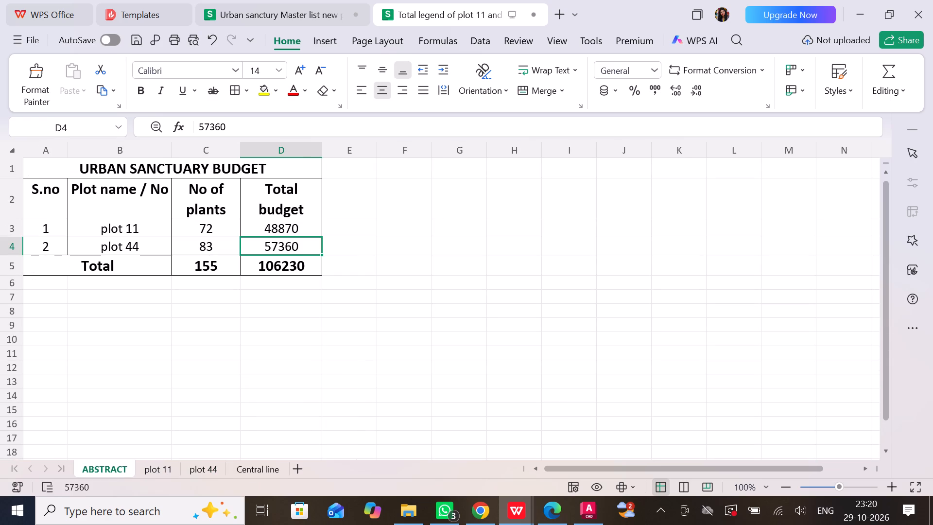
type("55890")
key("Return")
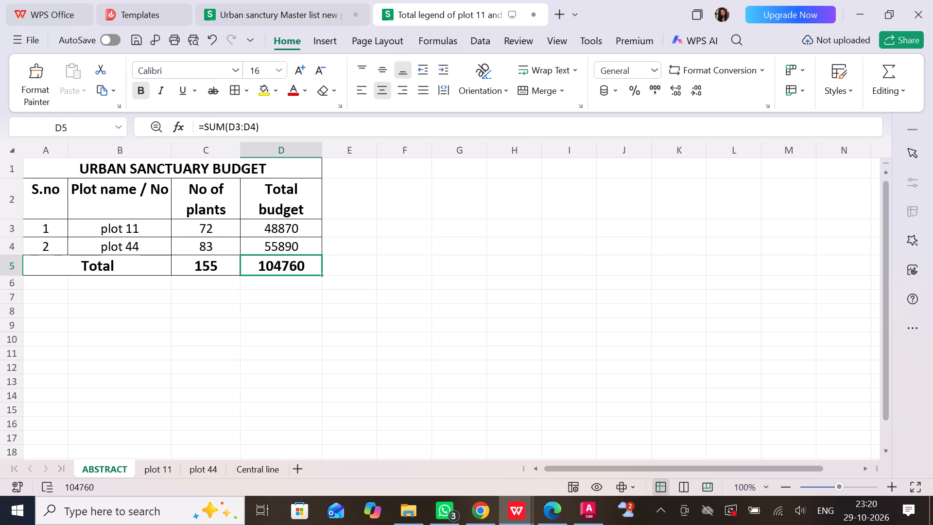
Check the range summed by the Total budget formula in the ABSTRACT sheet's Total row.
double_click(303, 269)
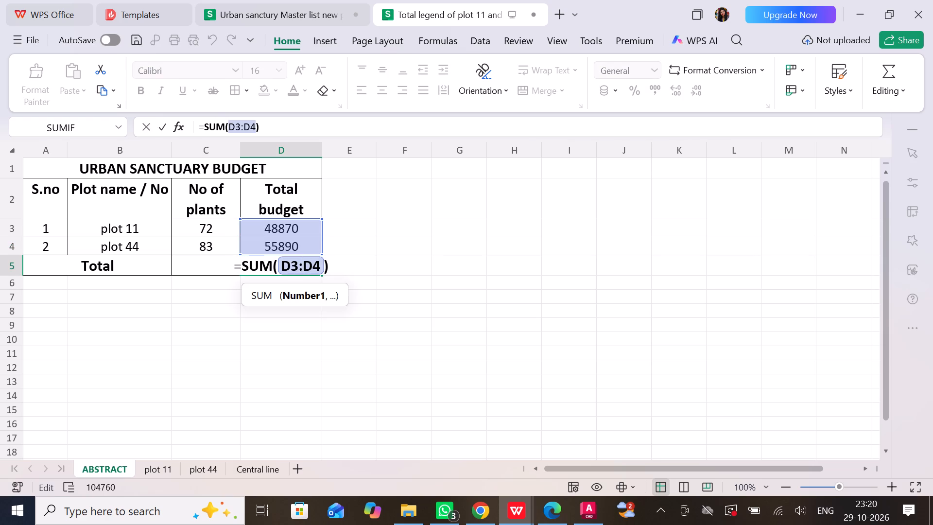
key("Return")
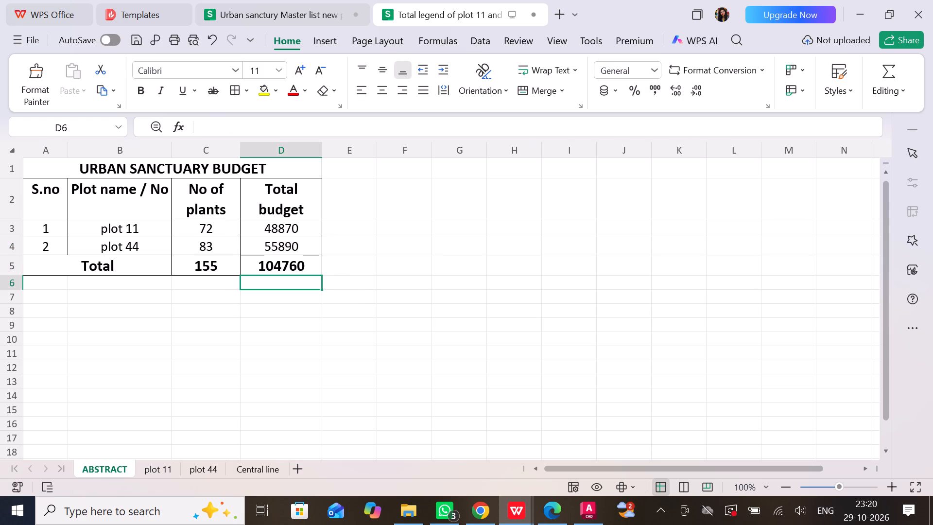
Delete the Central line sheet from the legend workbook, including its data.
left_click(264, 466)
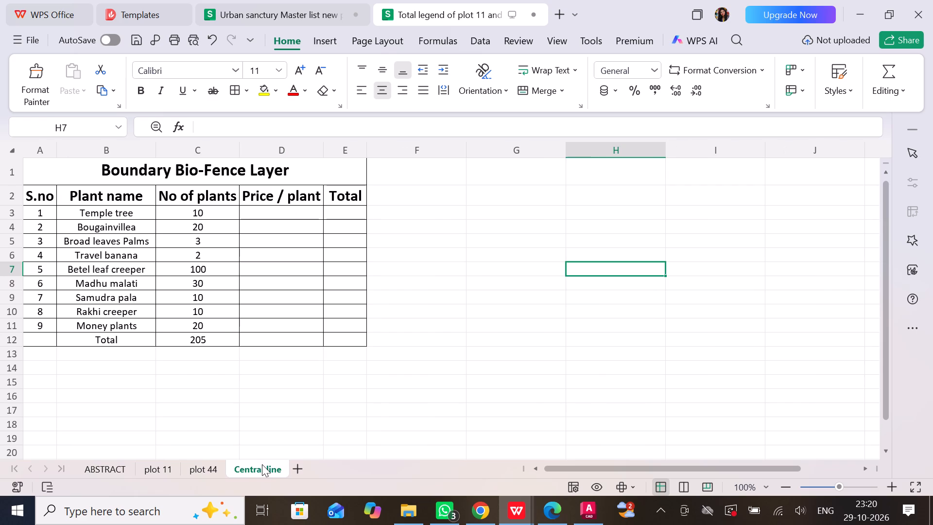
right_click(252, 462)
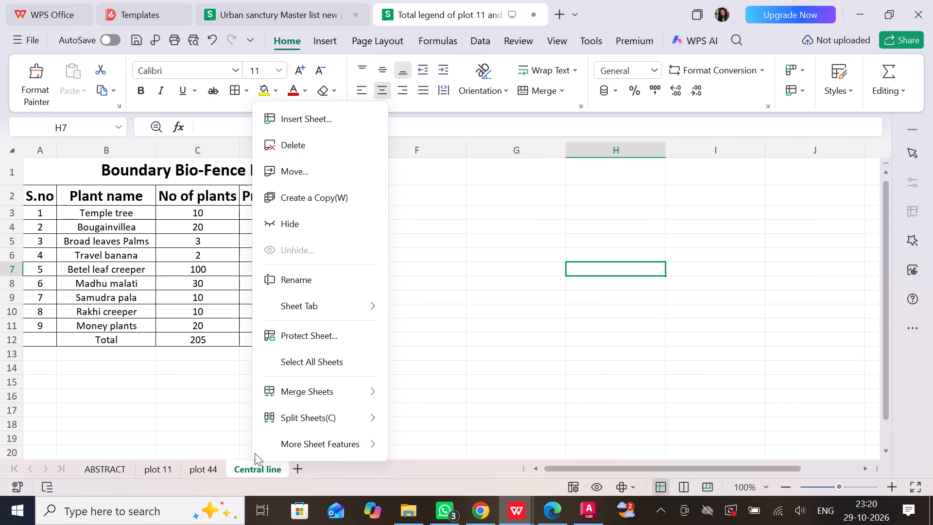
left_click(294, 149)
left_click(490, 286)
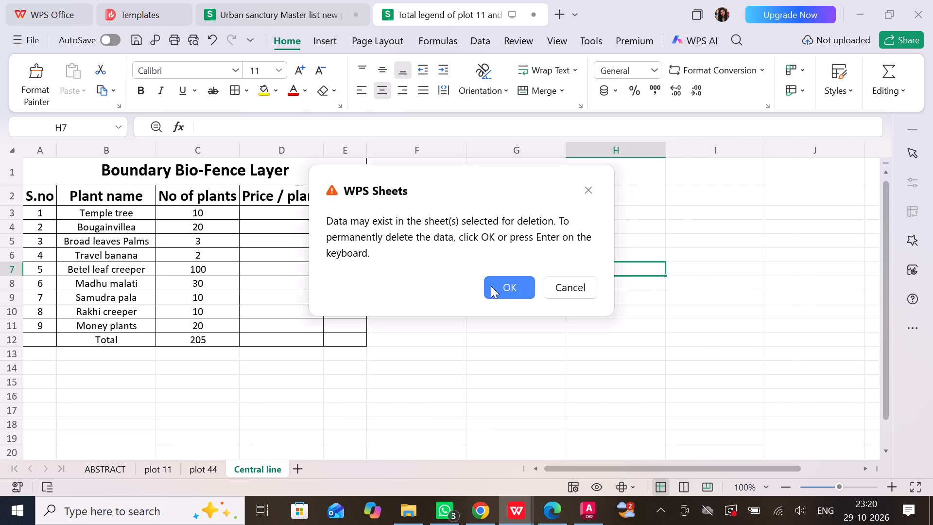
Look over the ABSTRACT, plot 11 and plot 44 sheets and save the legend workbook.
left_click(118, 472)
scroll(213, 437, "up", 7)
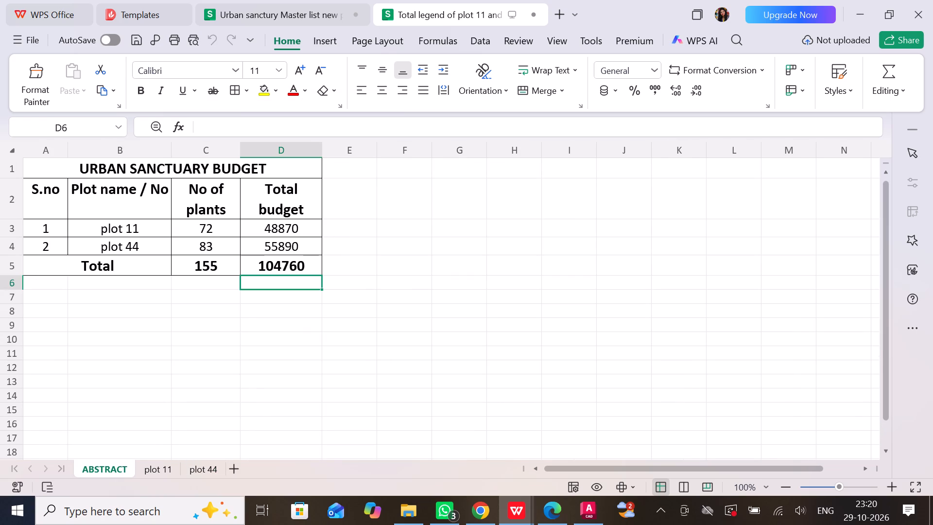
scroll(214, 437, "up", 1)
left_click(153, 468)
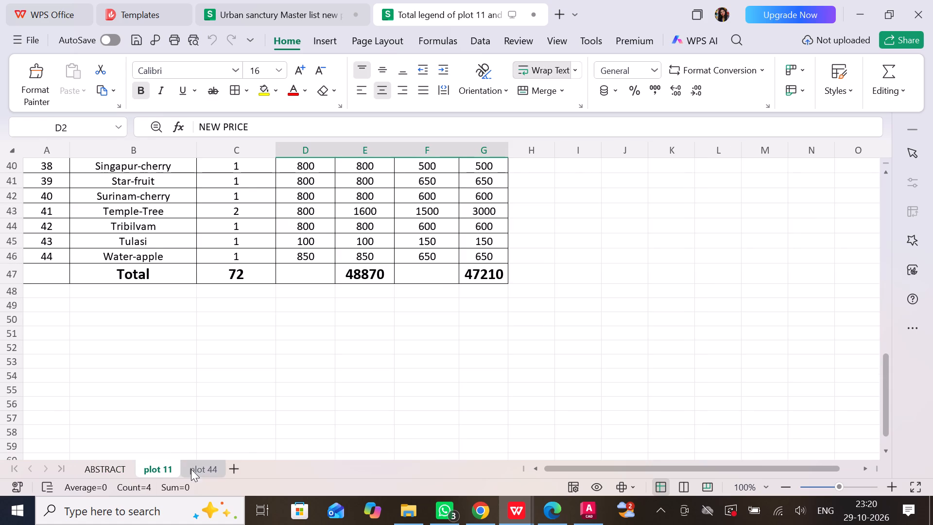
left_click(207, 469)
scroll(220, 404, "up", 20)
scroll(220, 404, "up", 7)
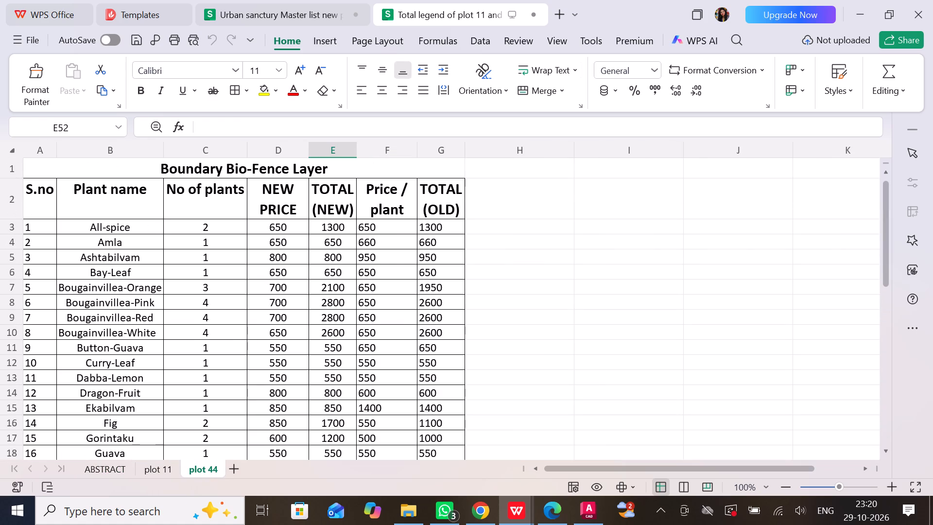
left_click(156, 461)
scroll(240, 371, "up", 20)
scroll(240, 371, "up", 6)
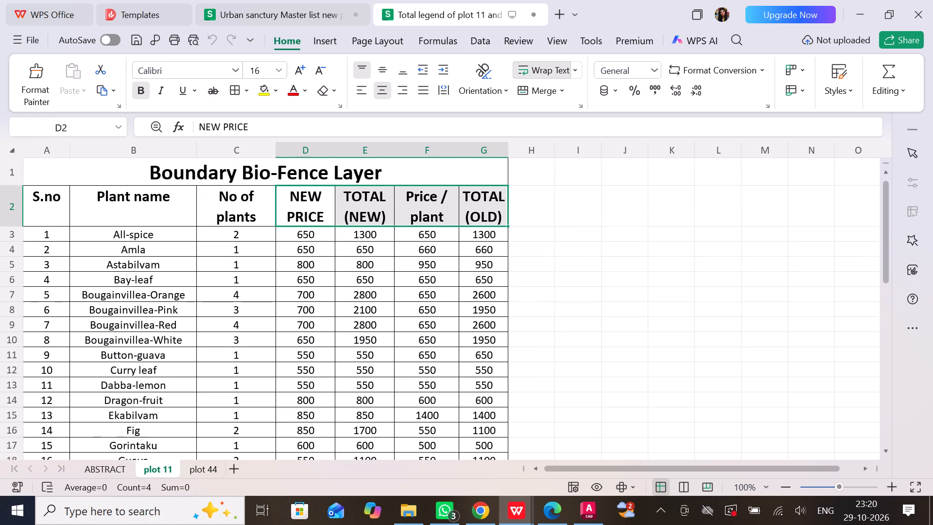
scroll(238, 366, "up", 1)
key("ctrl+s")
Close the Urban sanctury Master list new price list workbook, saving its changes.
left_click(356, 13)
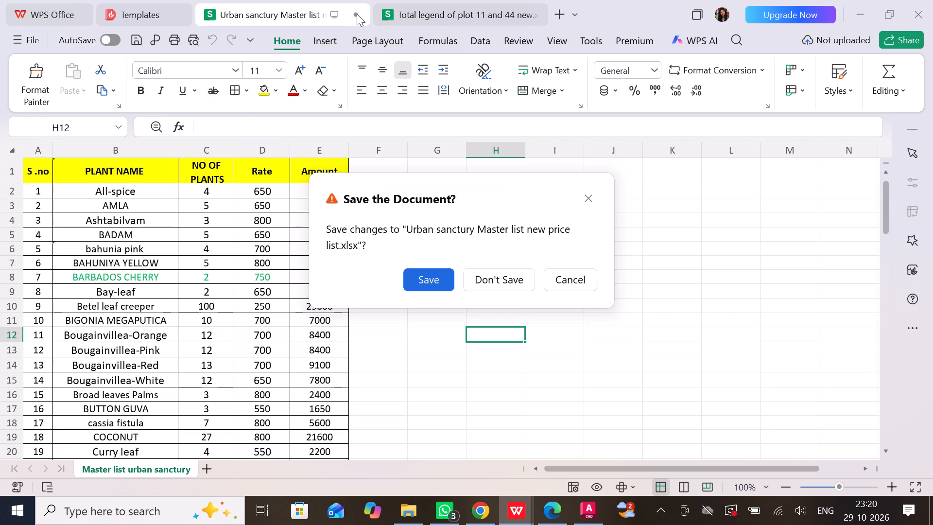
left_click(444, 279)
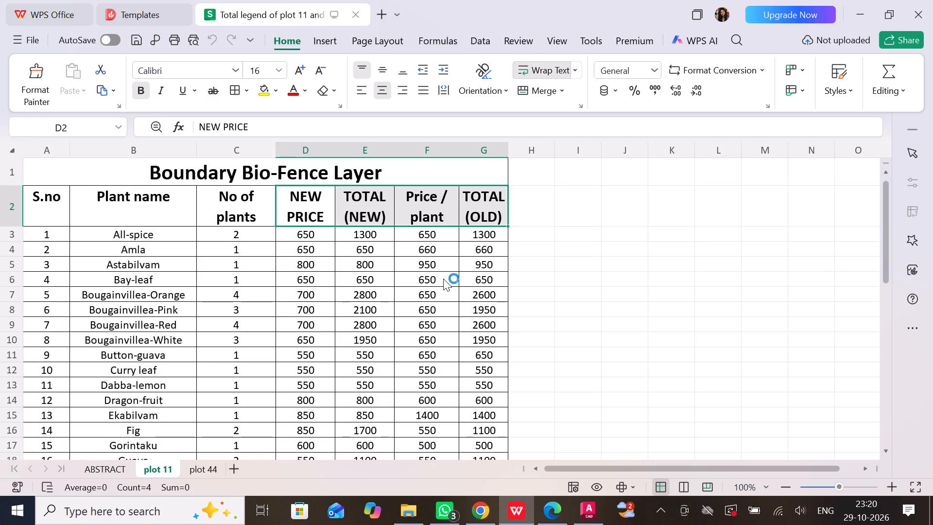
Close the legend workbook for plots 11 and 44 and exit WPS Office.
left_click(356, 11)
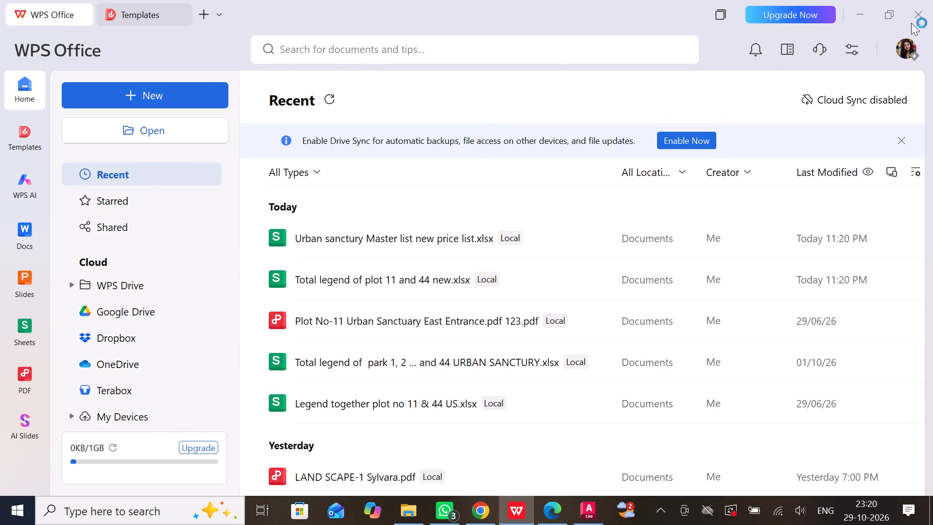
left_click(918, 16)
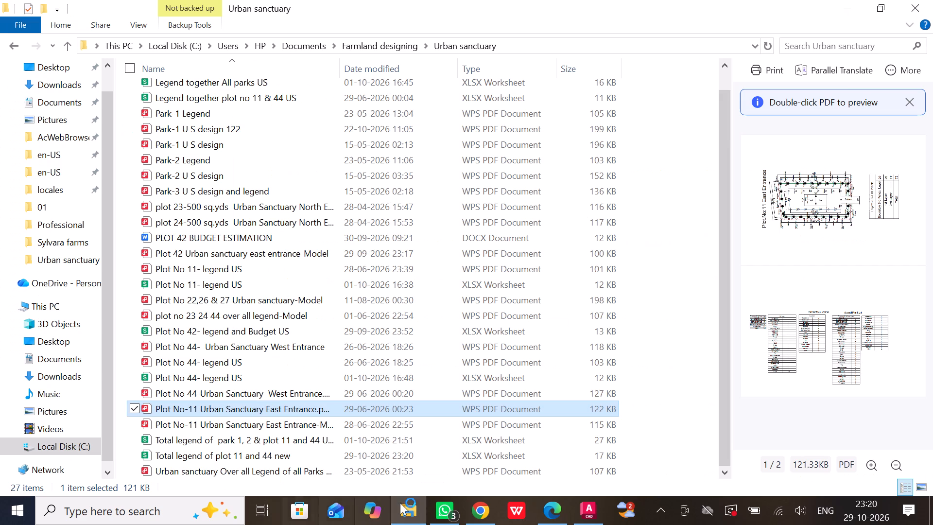
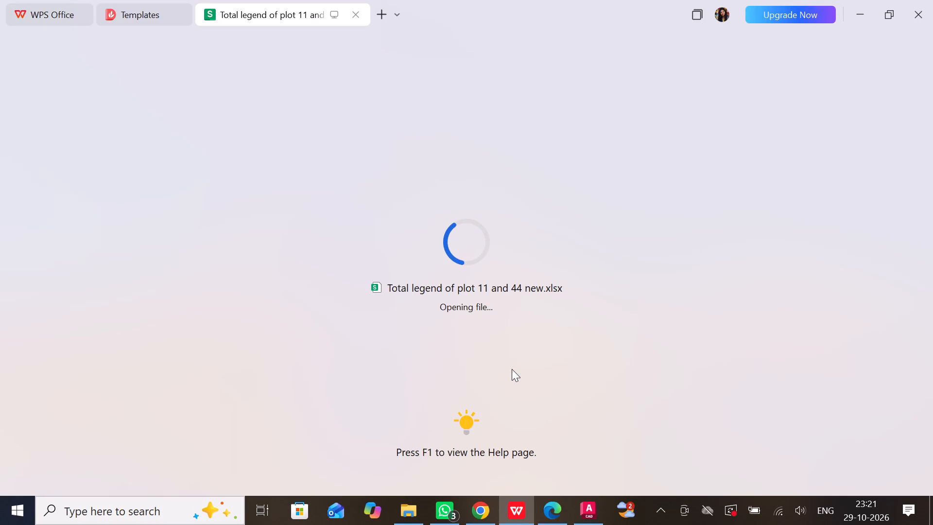
Examine the reopened legend workbook's plot 11, plot 44 and ABSTRACT sheets, checking the plant prices, new and old totals, and budget.
scroll(507, 371, "down", 13)
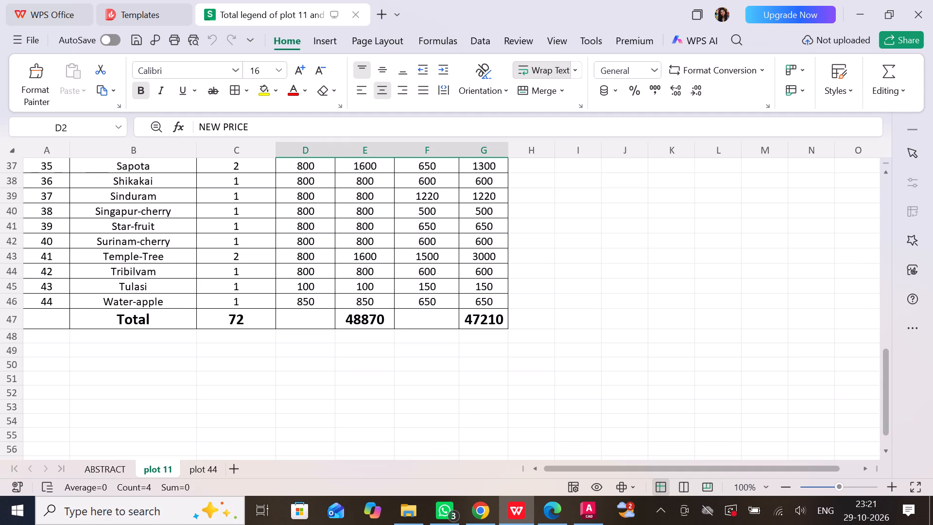
scroll(507, 371, "down", 2)
scroll(507, 371, "up", 20)
scroll(507, 371, "up", 5)
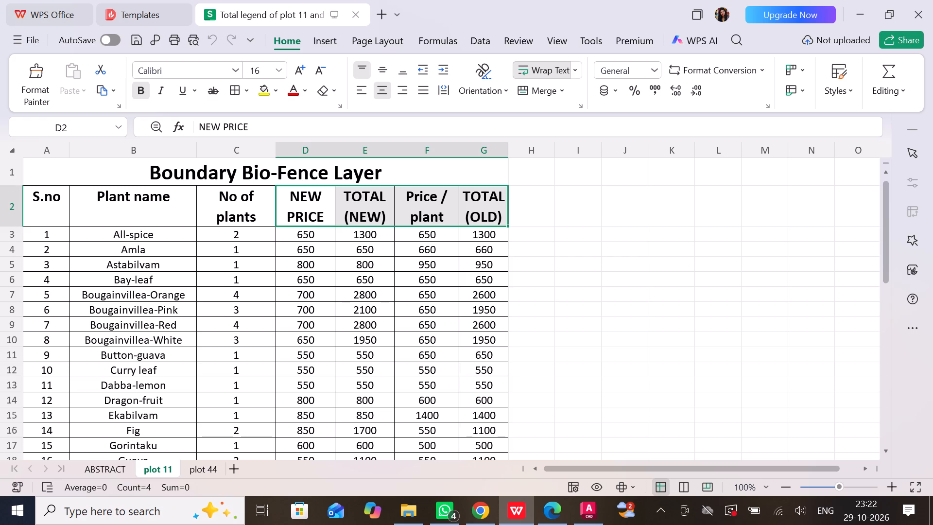
left_click(118, 472)
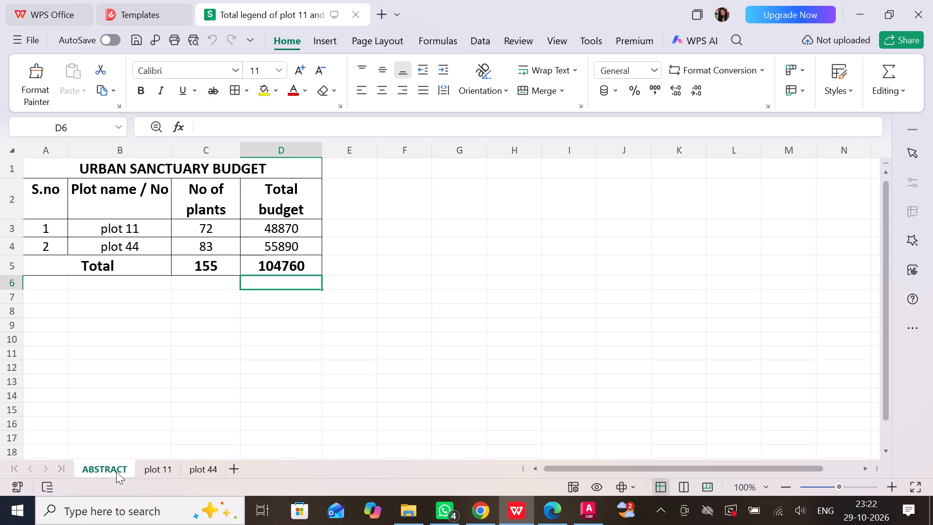
left_click(220, 468)
scroll(242, 394, "down", 4)
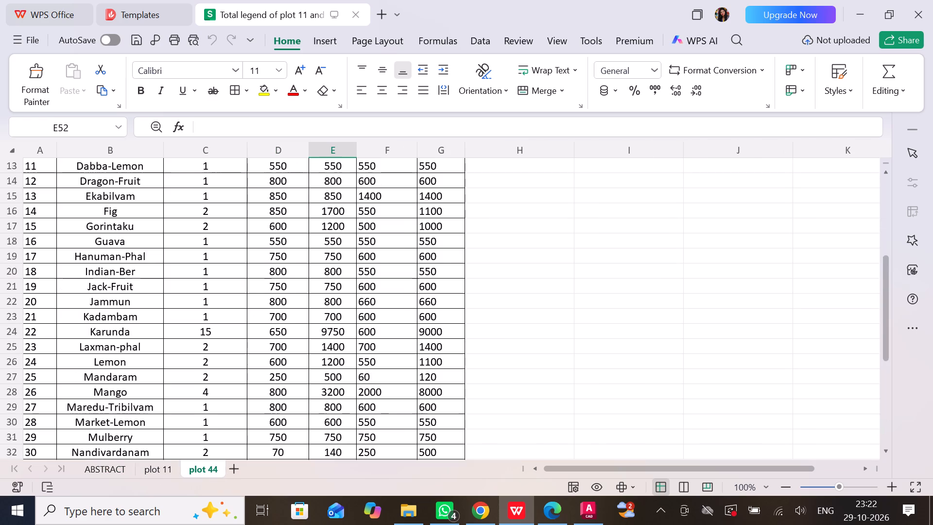
scroll(243, 386, "down", 10)
left_click(86, 470)
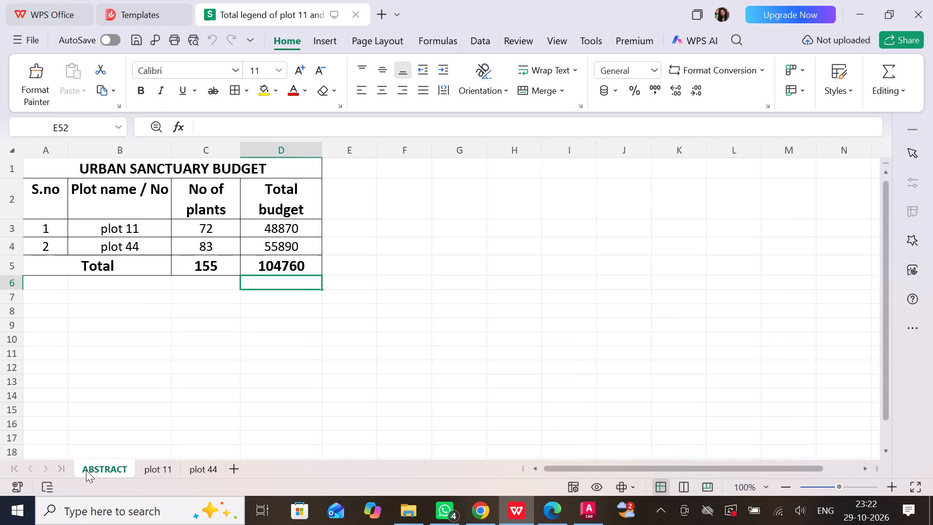
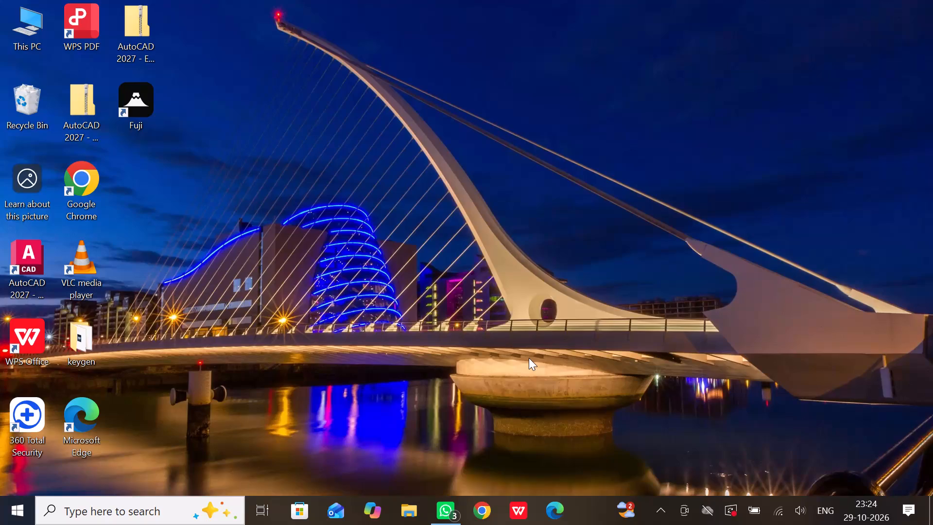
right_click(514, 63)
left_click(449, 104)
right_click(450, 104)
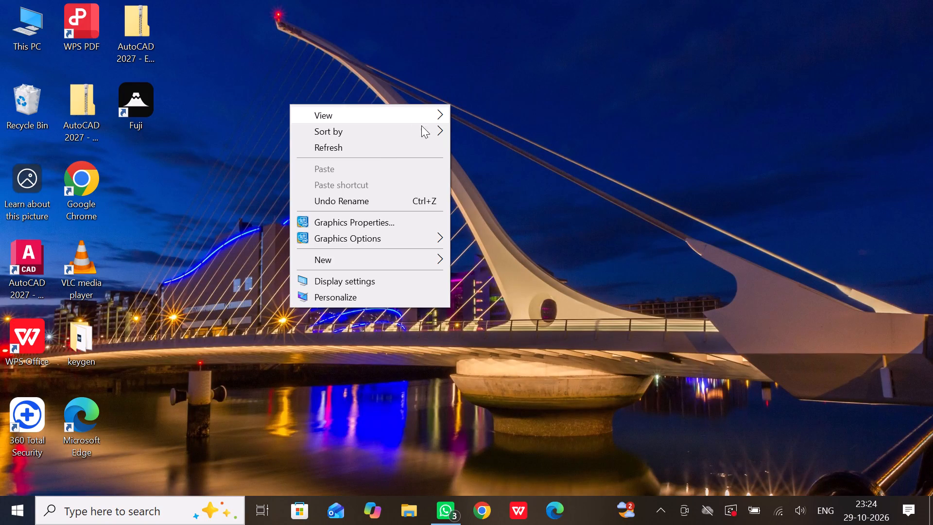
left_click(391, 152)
Examine the Fuji desktop shortcut's properties, including its target settings and security permissions, and close them without applying changes.
left_click(153, 109)
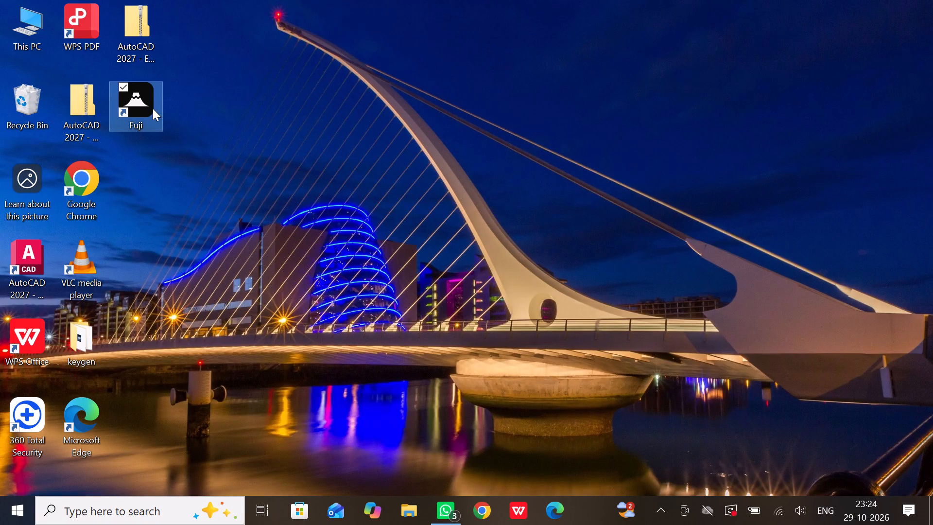
right_click(152, 108)
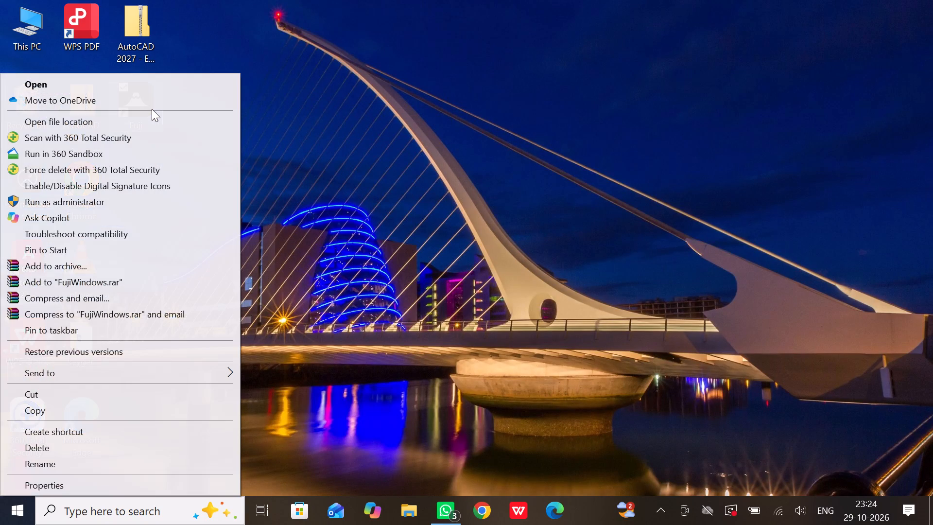
left_click(36, 483)
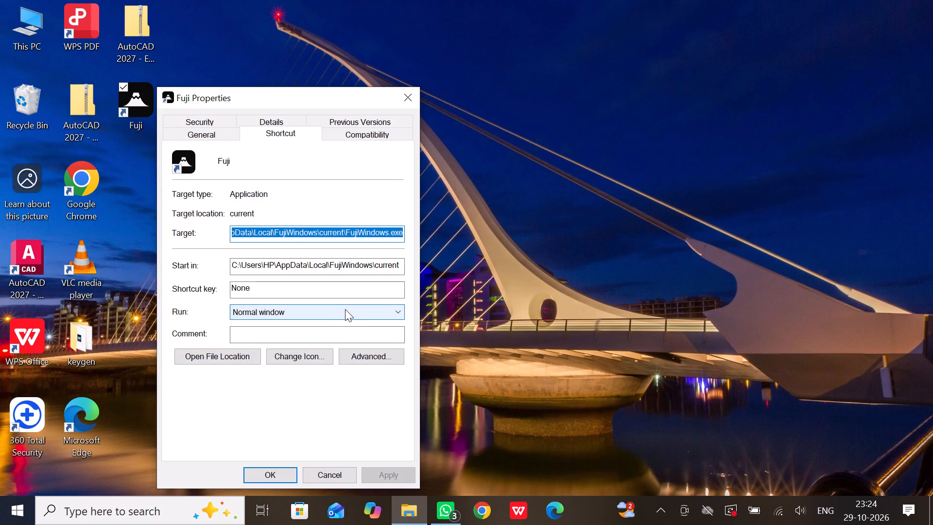
scroll(346, 309, "down", 3)
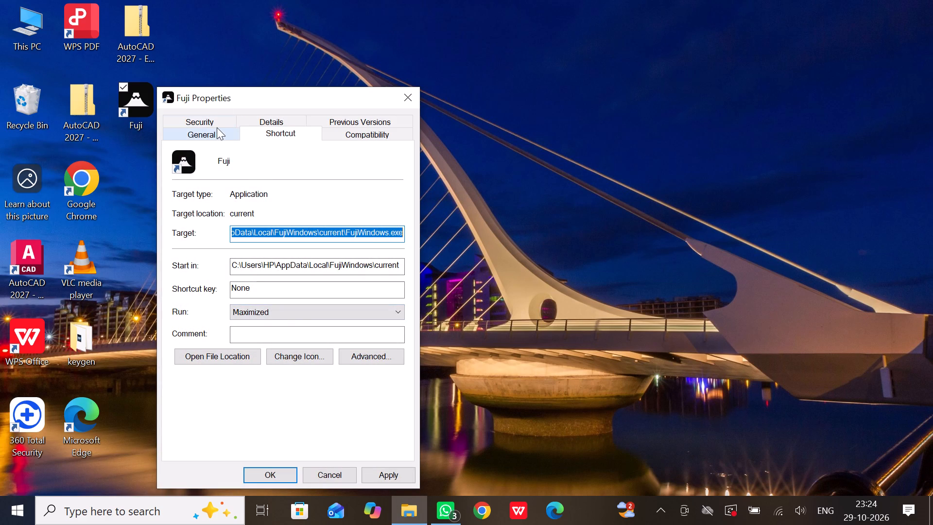
left_click(217, 128)
left_click(215, 119)
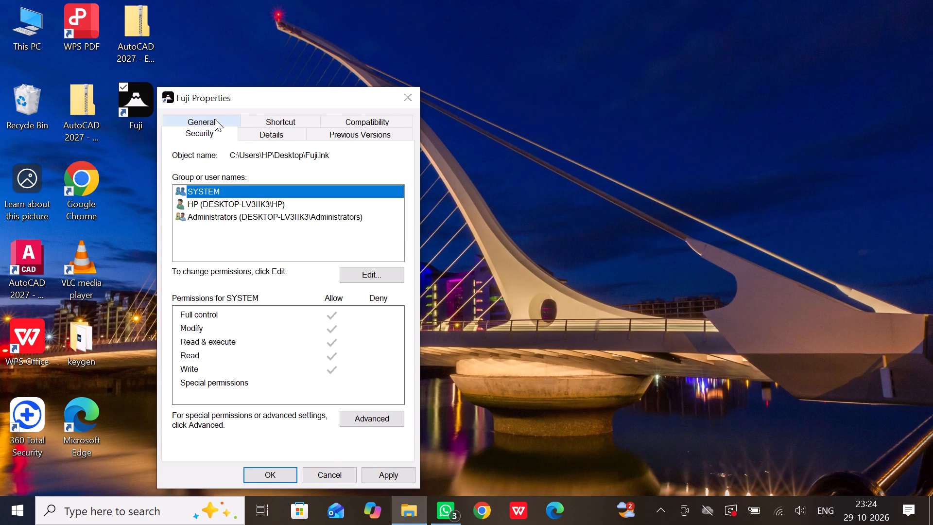
left_click(411, 95)
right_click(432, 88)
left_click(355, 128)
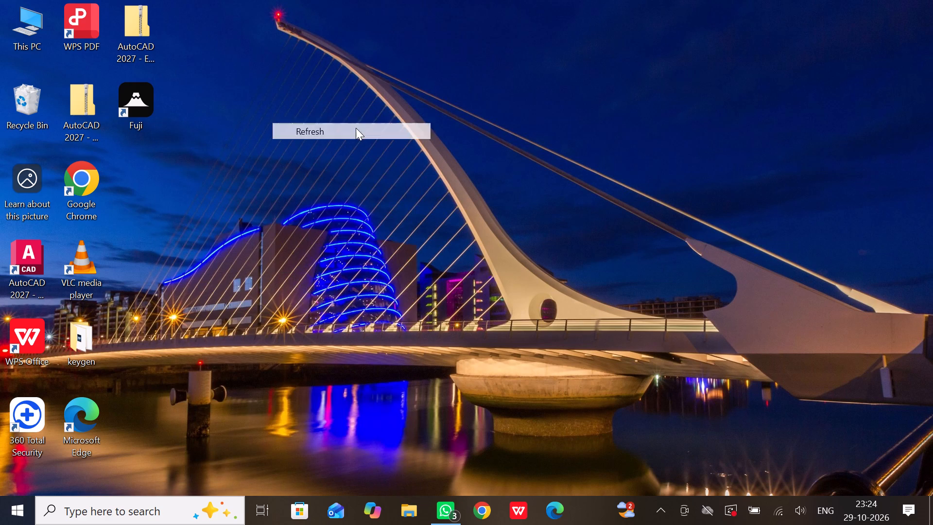
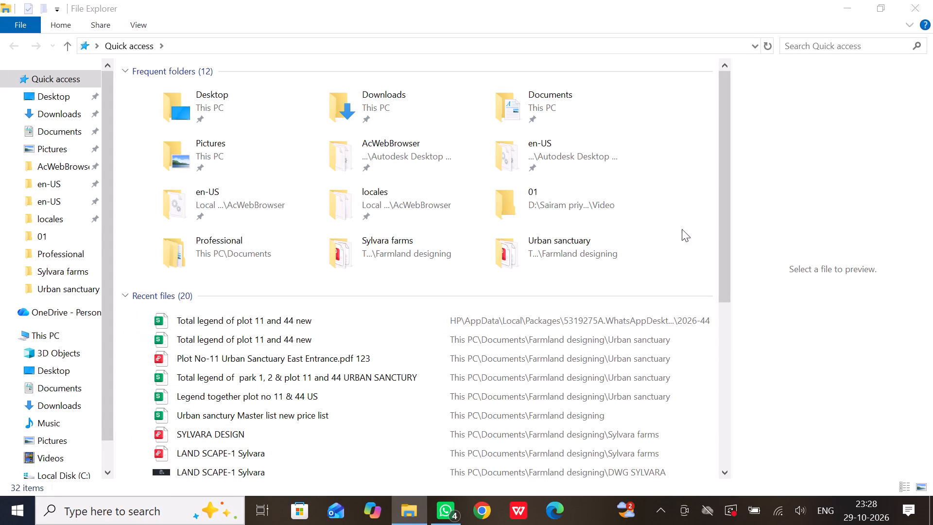
Open the workbook "Total legend of plot 11 and 44 new" from Documents > Farmland designing > Urban sanctuary.
left_click(61, 129)
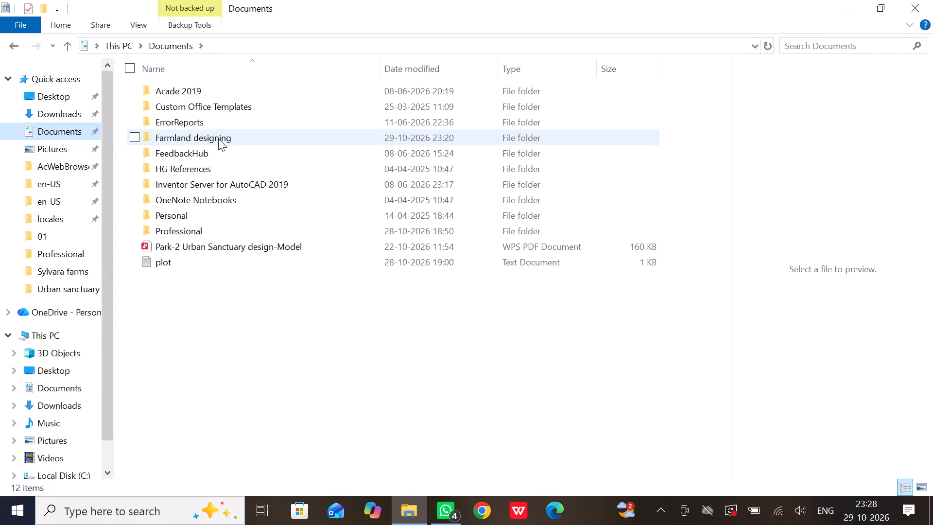
double_click(218, 139)
double_click(211, 165)
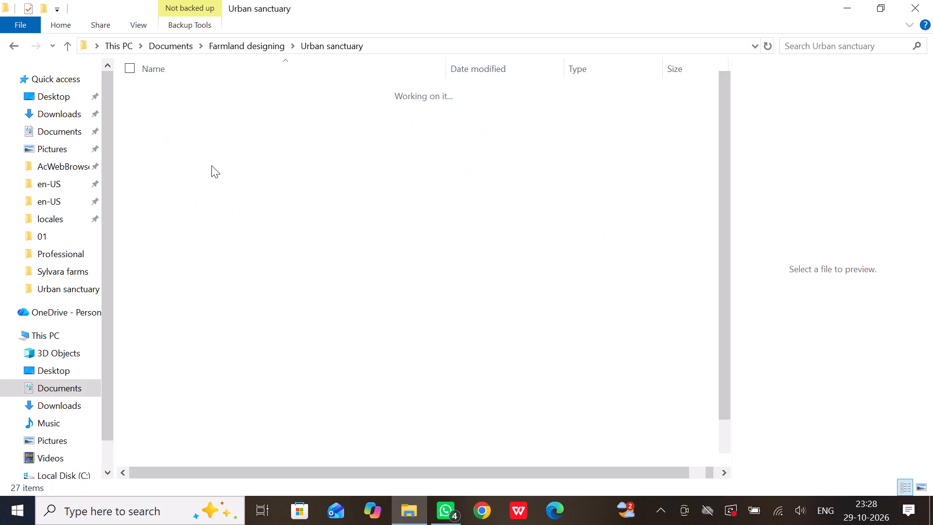
scroll(235, 302, "down", 2)
scroll(264, 361, "down", 2)
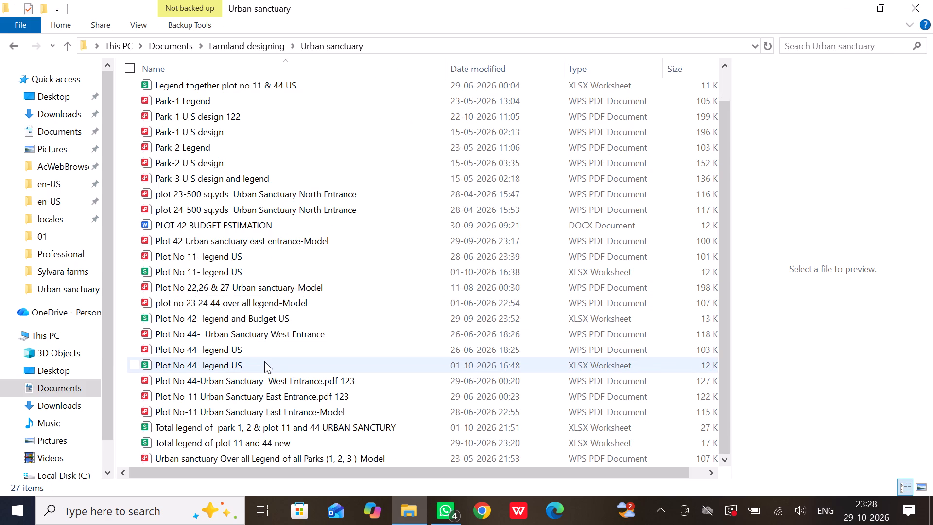
scroll(264, 361, "down", 3)
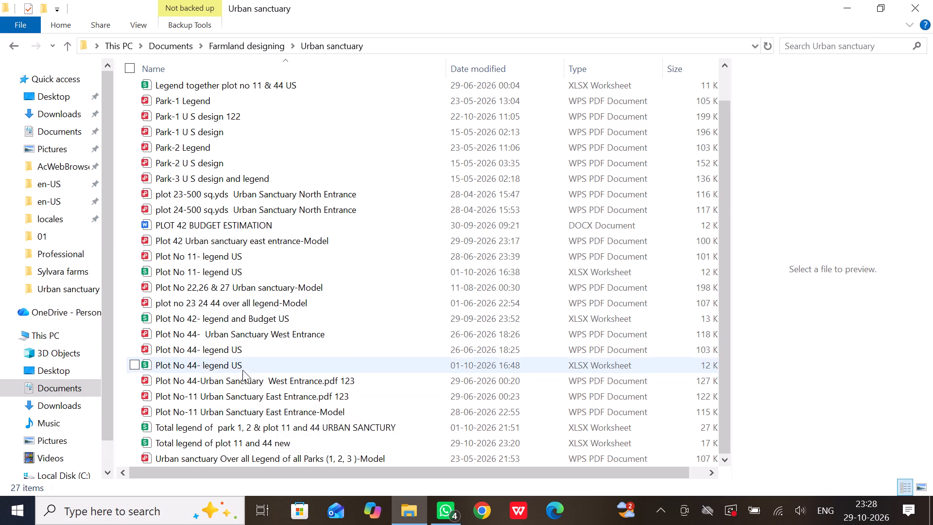
double_click(273, 440)
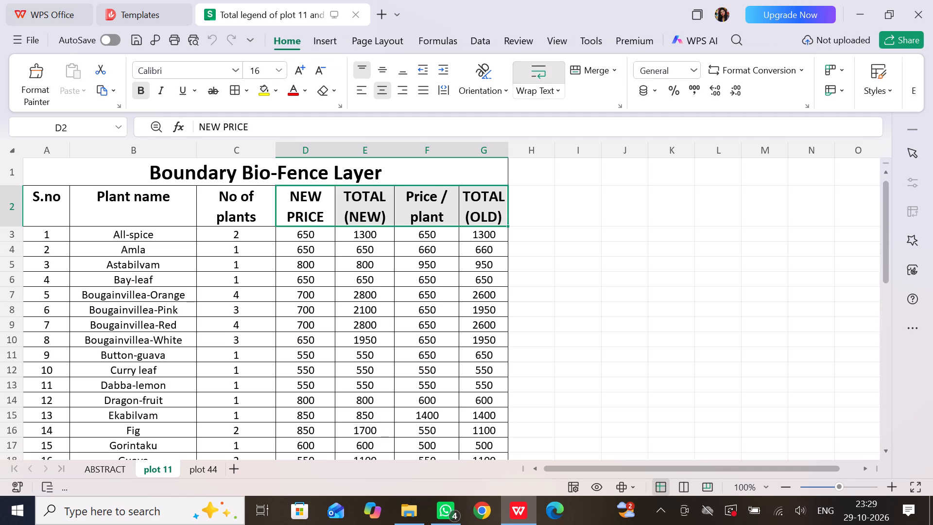
Delete the old "Price / plant" and "TOTAL (OLD)" columns from the plot 11 sheet.
left_click(416, 144)
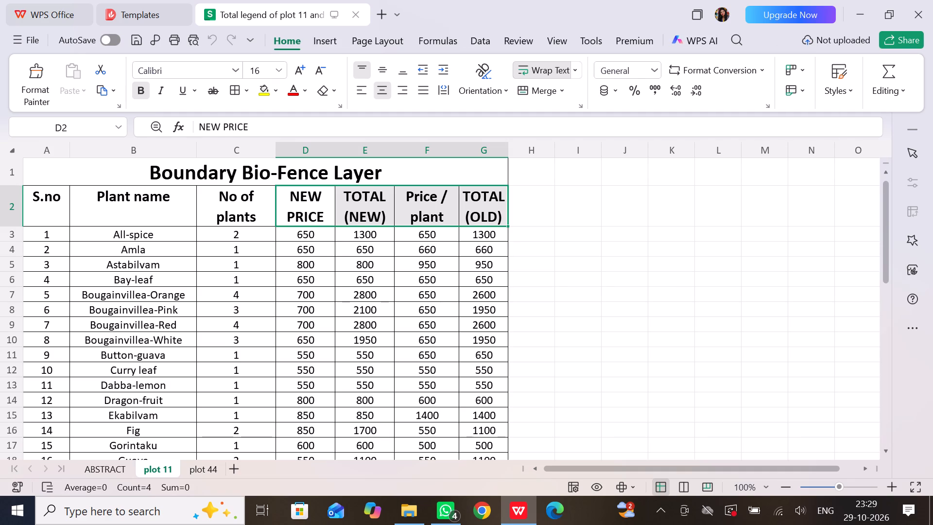
left_click_drag(416, 145, 472, 146)
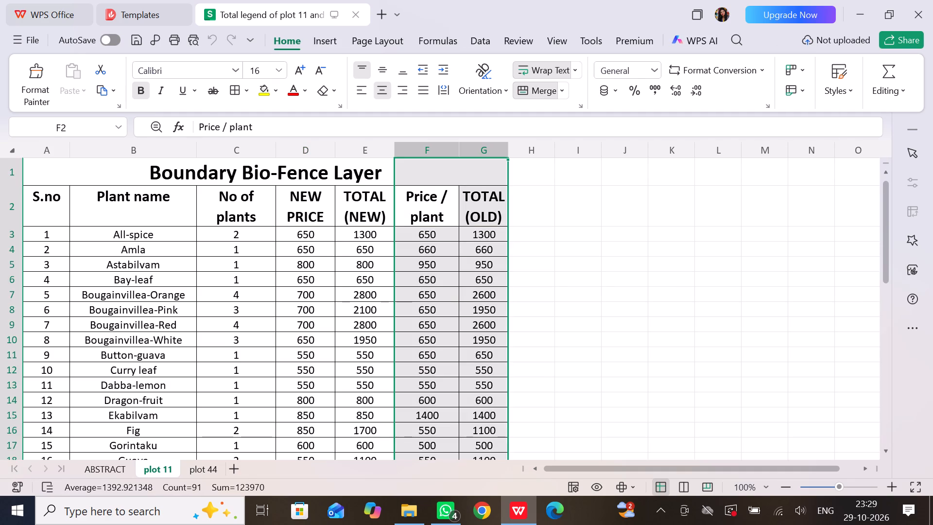
right_click(472, 146)
left_click(520, 52)
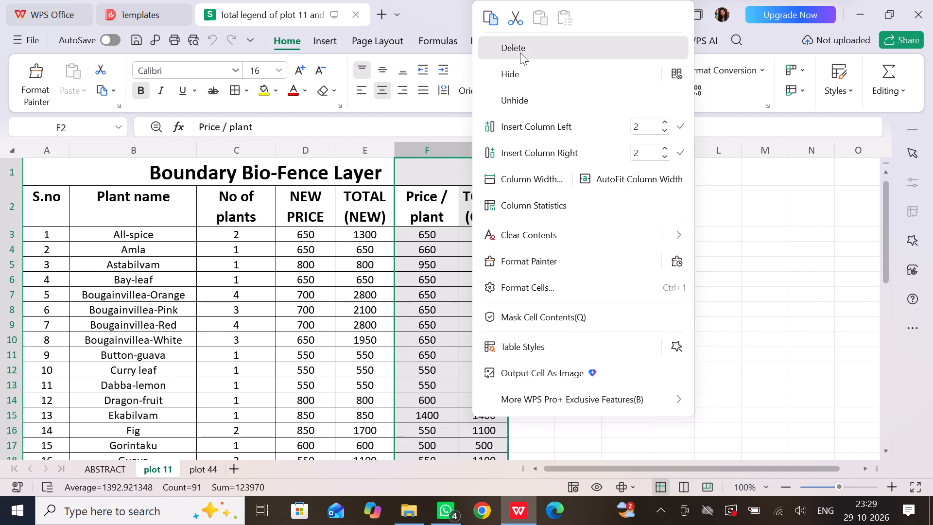
left_click(544, 239)
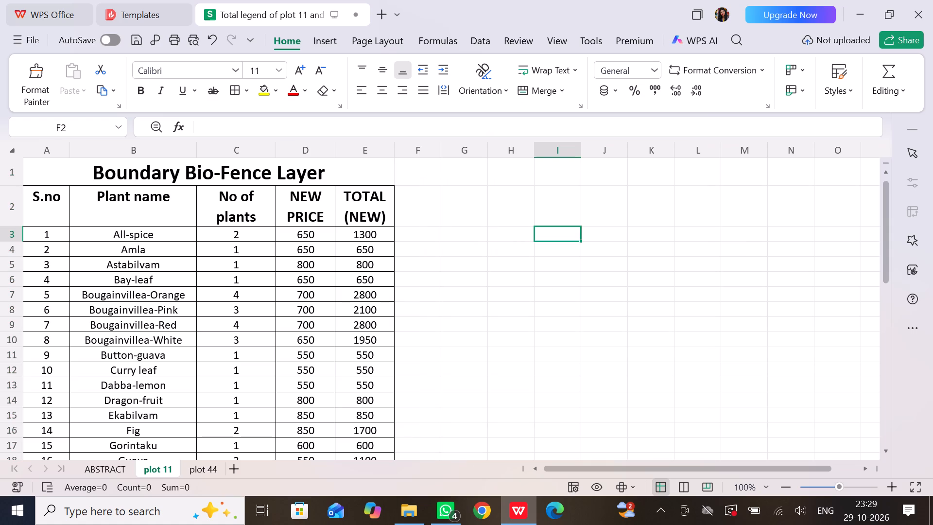
Replace the plot 11 sheet's title with "PLOT NO 11".
left_click(218, 171)
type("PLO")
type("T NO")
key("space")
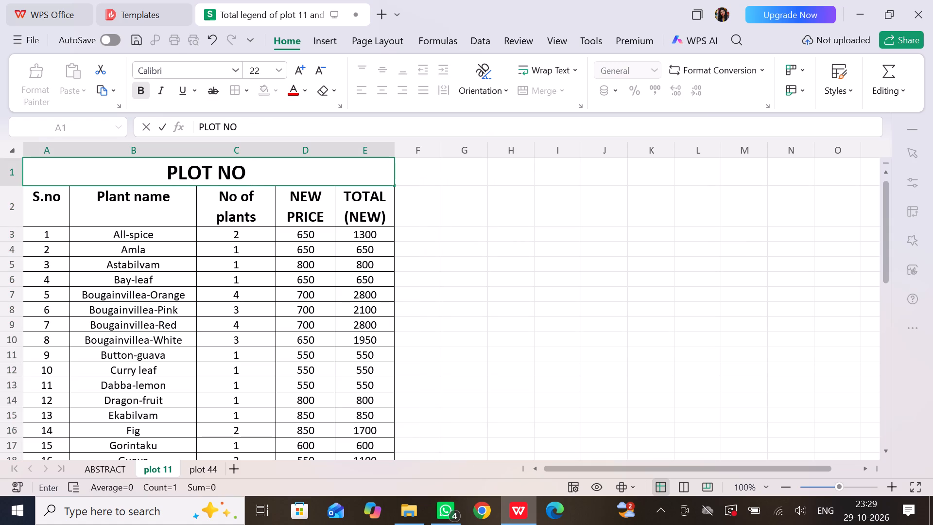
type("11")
left_click(604, 314)
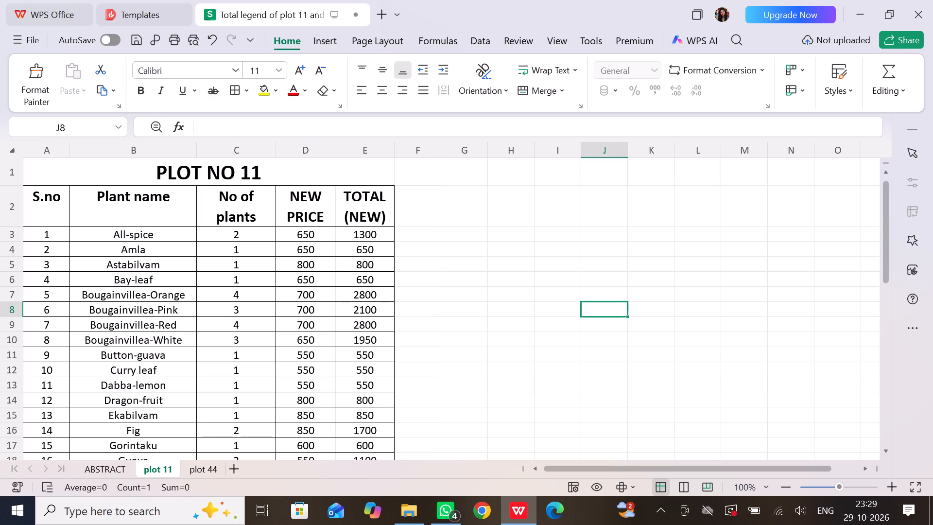
Change the plot 11 sheet's "NEW PRICE" column header to "PRICE / PLANT".
double_click(326, 208)
left_click(326, 196)
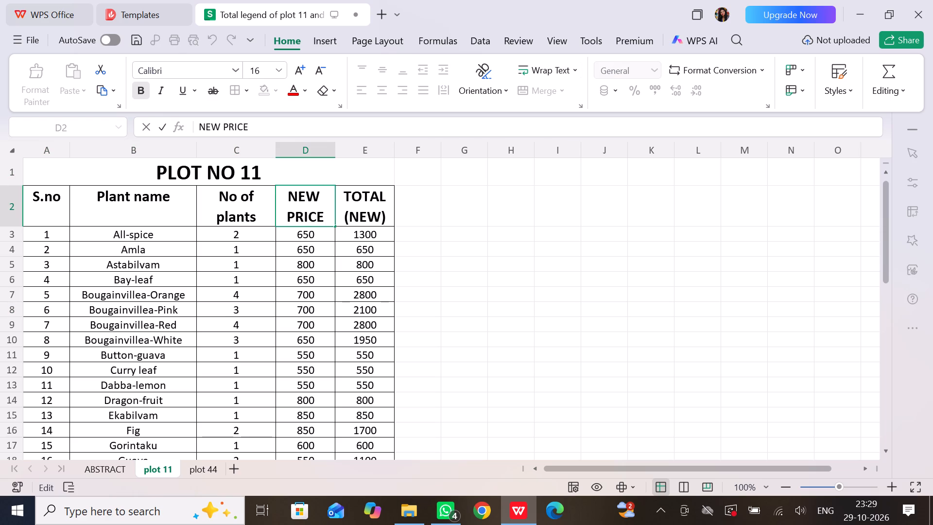
key("BackSpace")
key("BackSpace")
key("BackSpace")
key("BackSpace")
key("BackSpace")
key("Right")
key("Right")
key("Right")
key("Right")
key("Right")
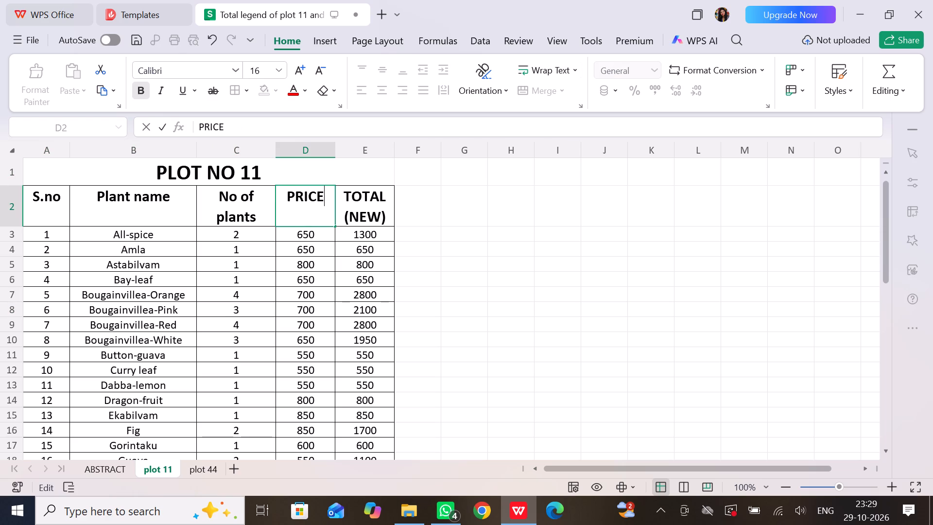
key("Right")
key("space")
key("apostrophe")
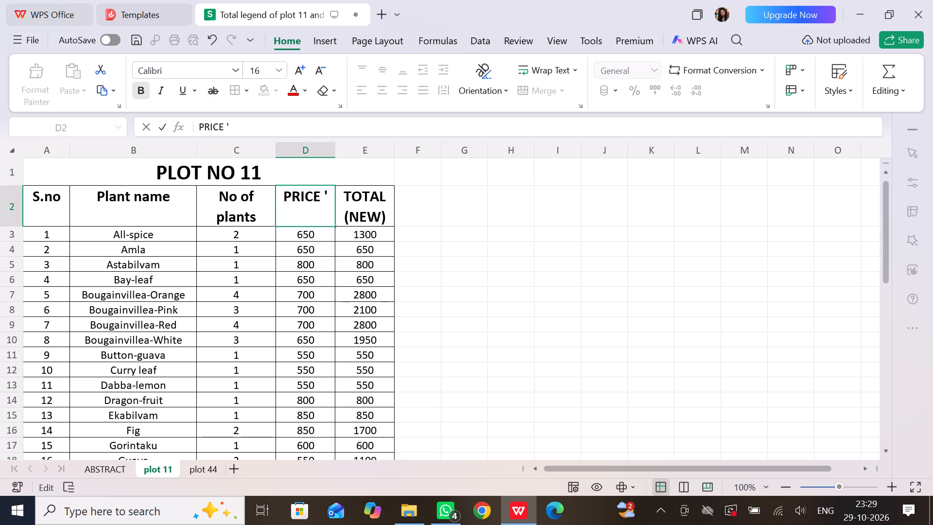
key("BackSpace")
type("/ PLANT")
key("space")
scroll(322, 197, "down", 1)
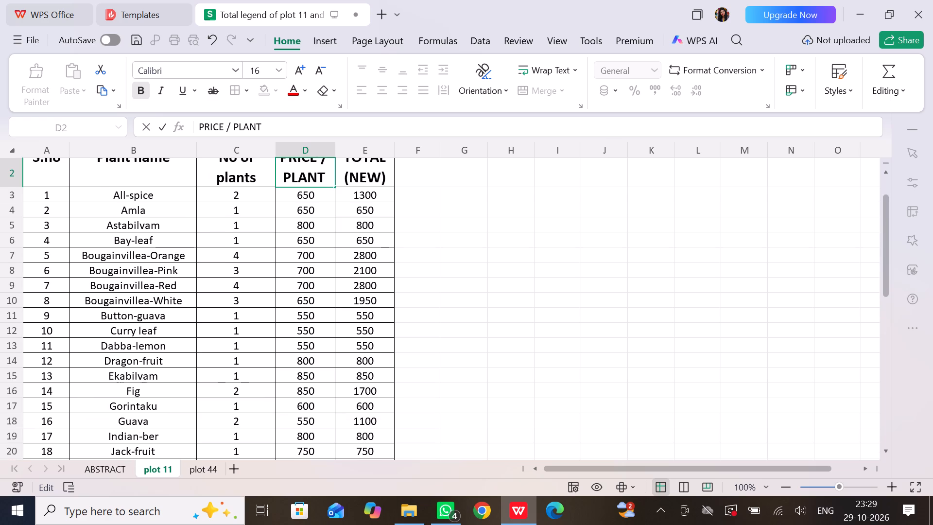
scroll(385, 192, "up", 4)
Change the plot 11 sheet's "TOTAL (NEW)" column header to "TOTAL PRICE".
double_click(391, 220)
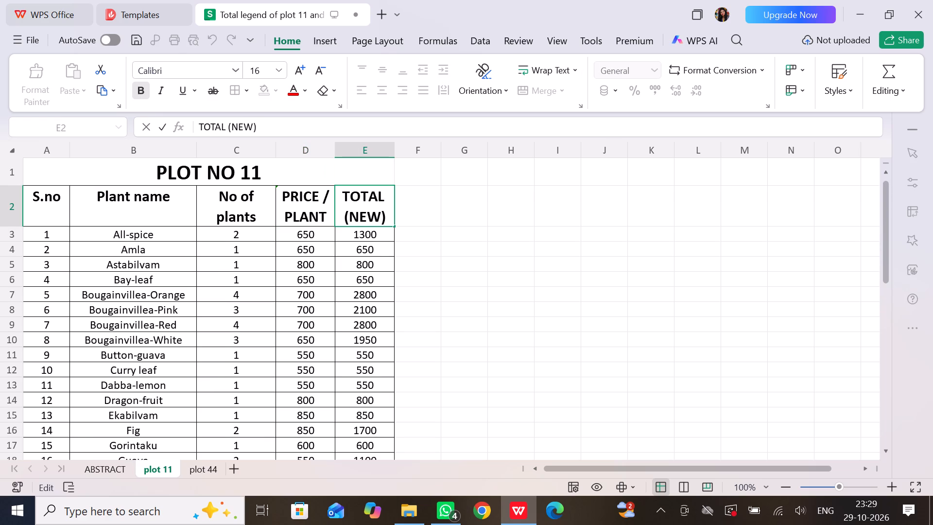
key("BackSpace")
key("BackSpace")
key("BackSpace")
key("BackSpace")
key("BackSpace")
key("BackSpace")
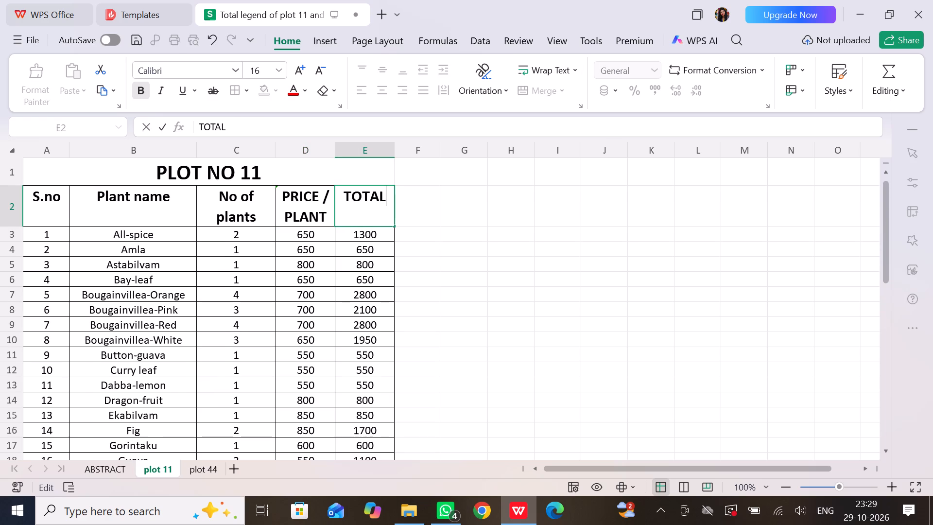
key("space")
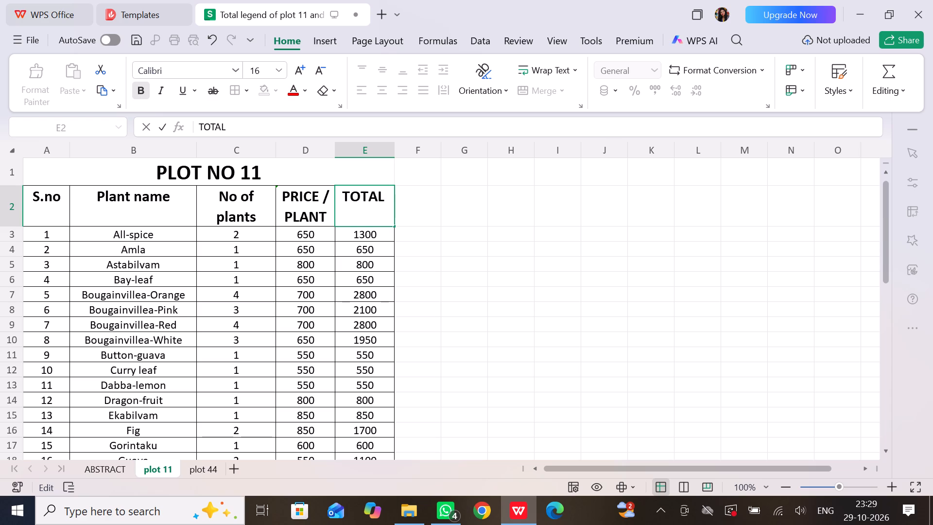
type("PRICE")
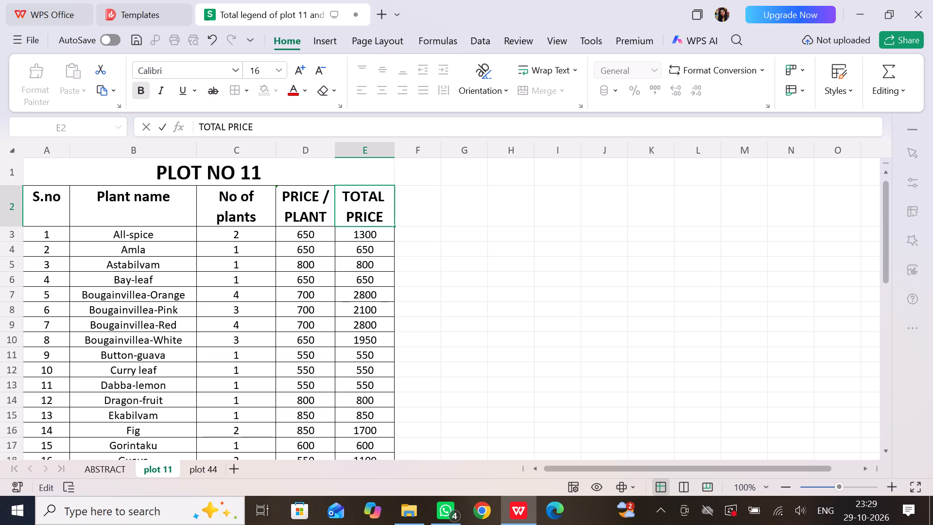
Replace the title of the plot 44 sheet with "PLOT NO 44".
left_click(198, 472)
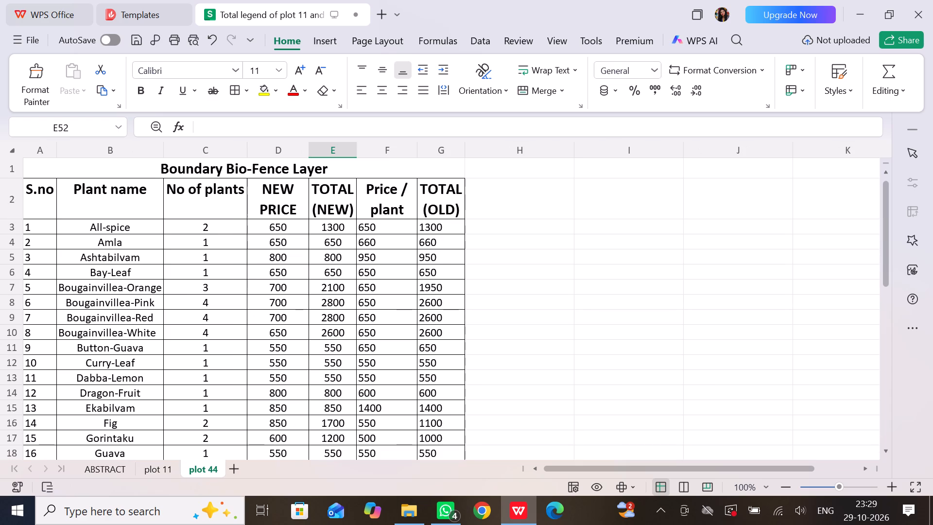
scroll(224, 395, "up", 9)
left_click(164, 174)
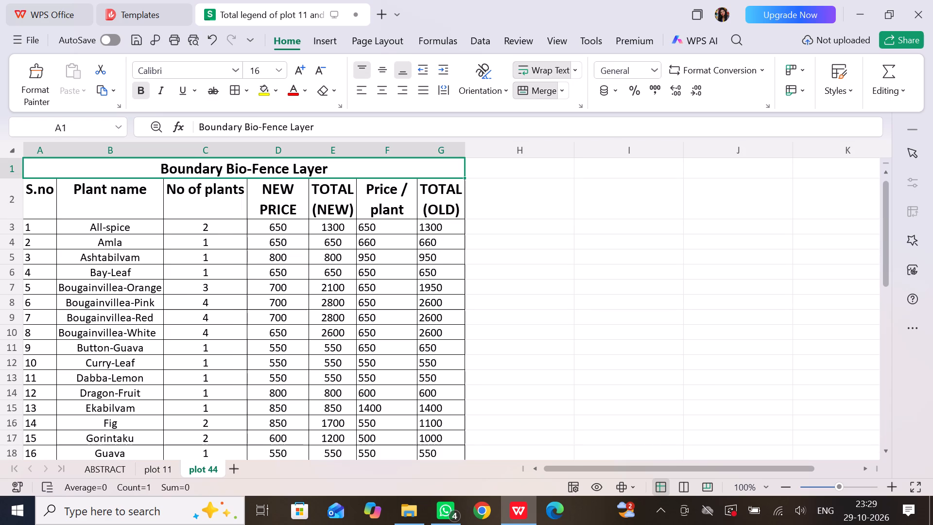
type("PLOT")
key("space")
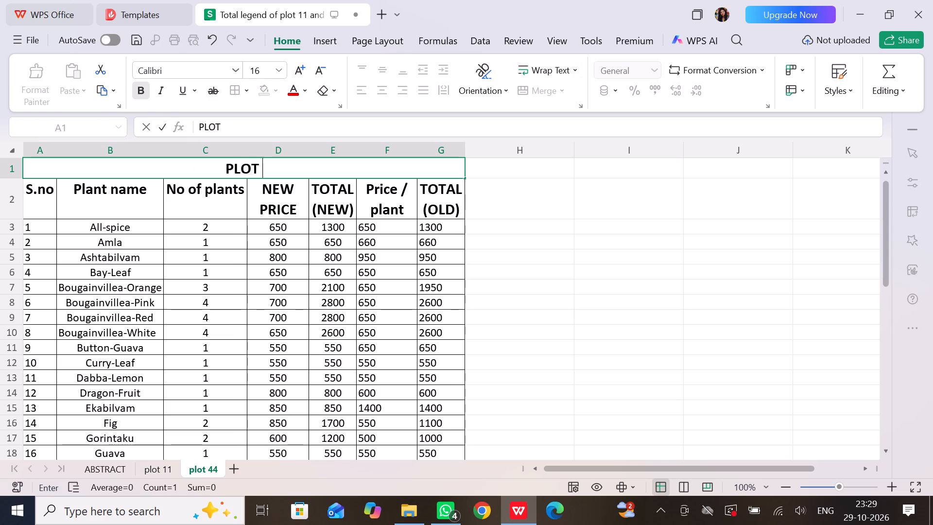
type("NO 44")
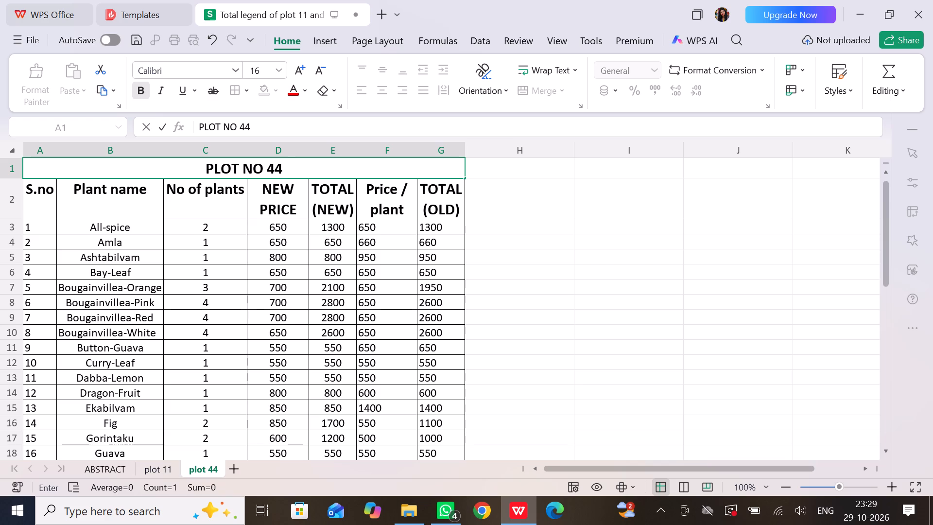
Delete the old "Price / plant" and "TOTAL (OLD)" columns from the plot 44 sheet.
left_click_drag(384, 152, 431, 151)
right_click(431, 151)
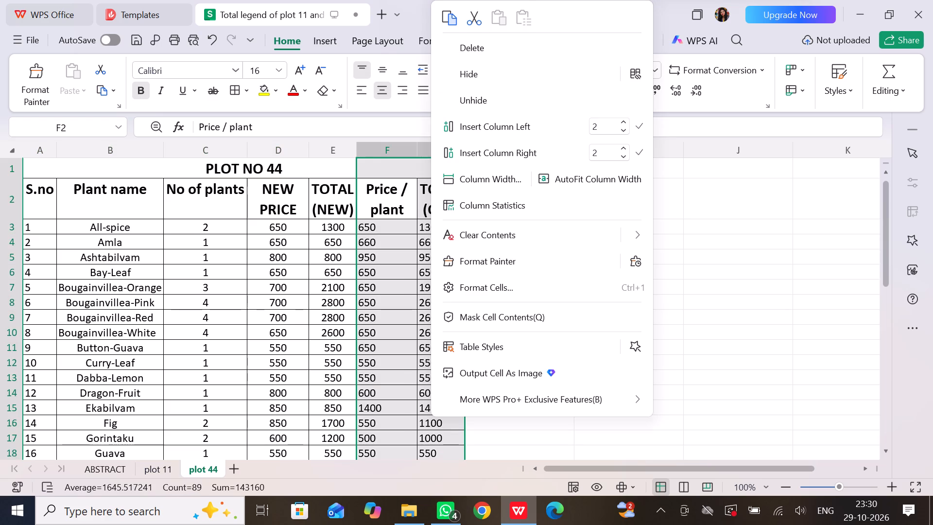
left_click(488, 48)
left_click(396, 242)
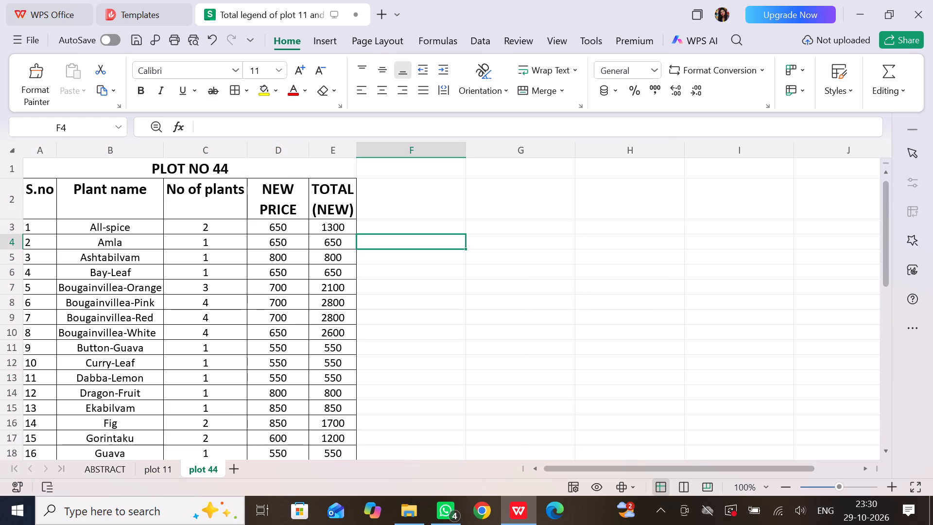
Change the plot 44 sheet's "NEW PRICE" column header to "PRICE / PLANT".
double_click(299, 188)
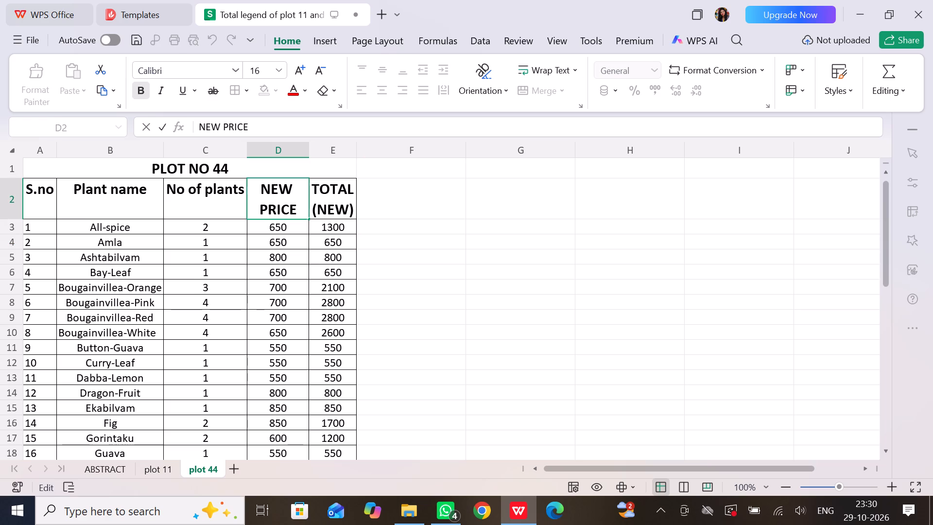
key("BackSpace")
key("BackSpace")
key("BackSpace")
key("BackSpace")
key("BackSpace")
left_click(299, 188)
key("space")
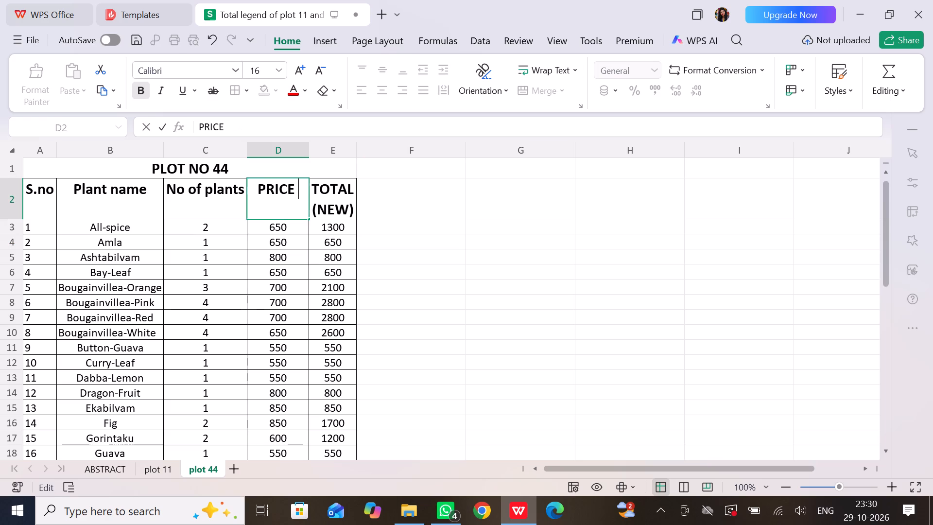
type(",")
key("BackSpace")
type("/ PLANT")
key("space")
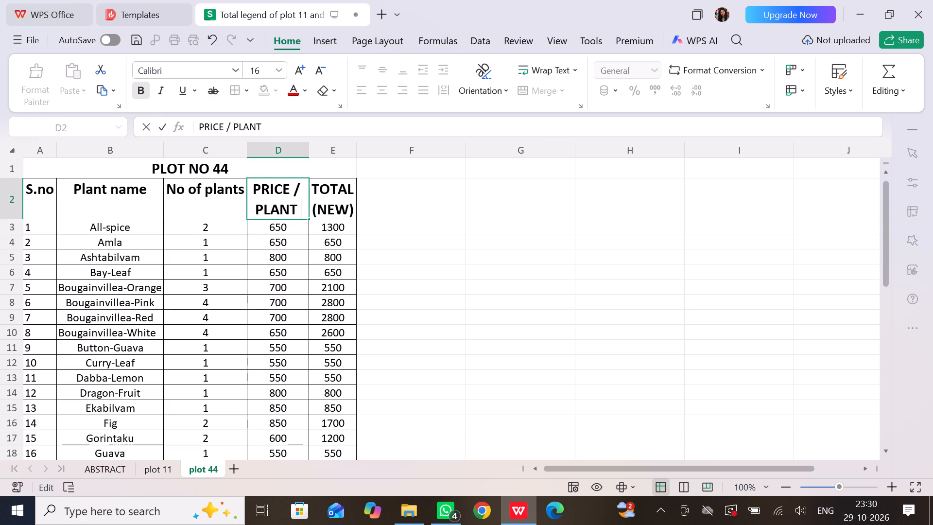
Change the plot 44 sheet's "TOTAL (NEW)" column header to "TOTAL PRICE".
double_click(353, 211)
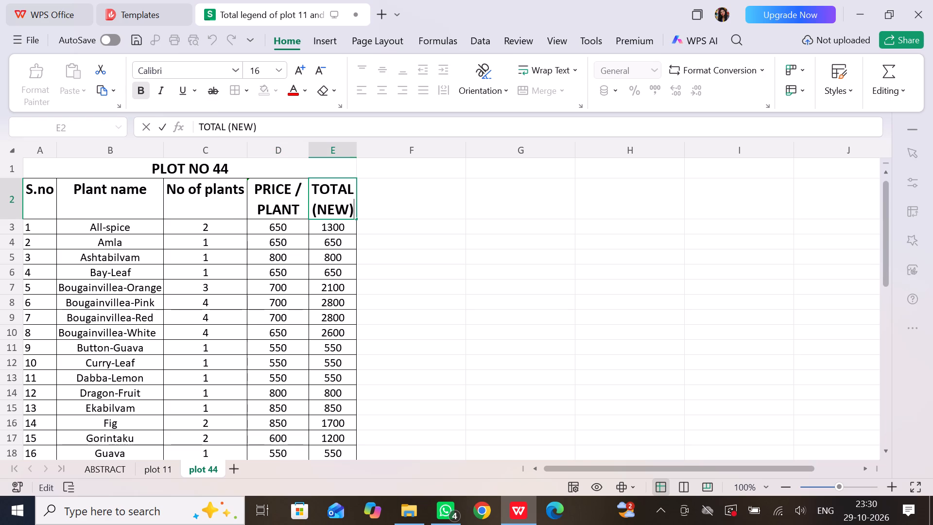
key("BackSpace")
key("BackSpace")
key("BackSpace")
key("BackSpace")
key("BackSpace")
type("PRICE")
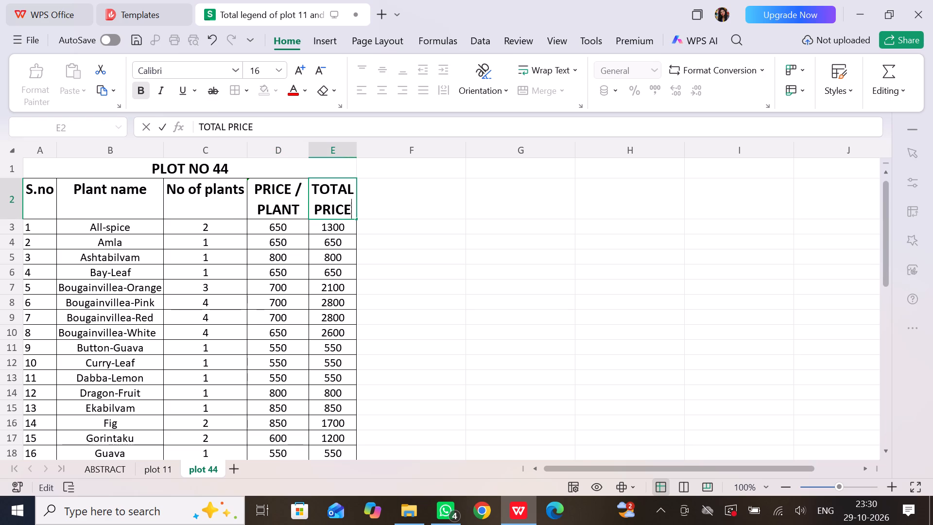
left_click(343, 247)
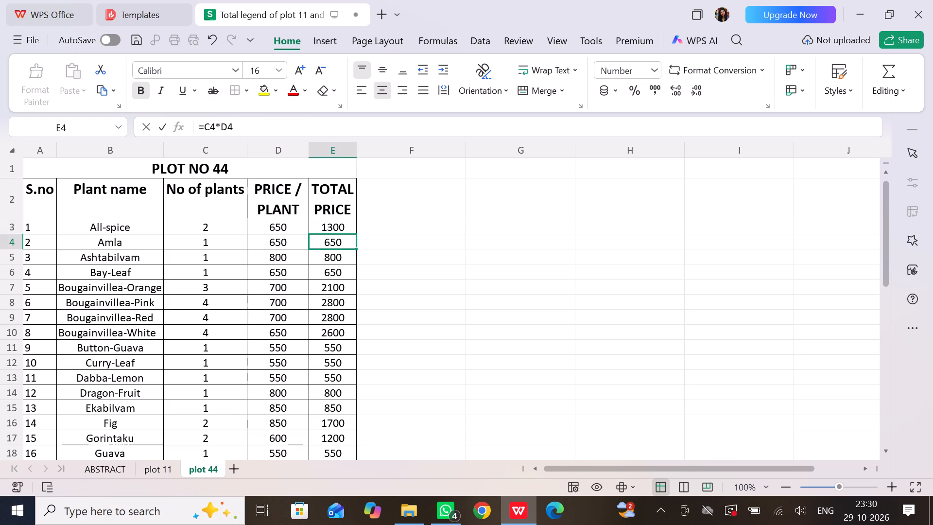
Rewrite the plot 44 sheet's unit price column header in mixed case as "Price / plant", matching the neighbouring headers.
left_click_drag(47, 194, 205, 213)
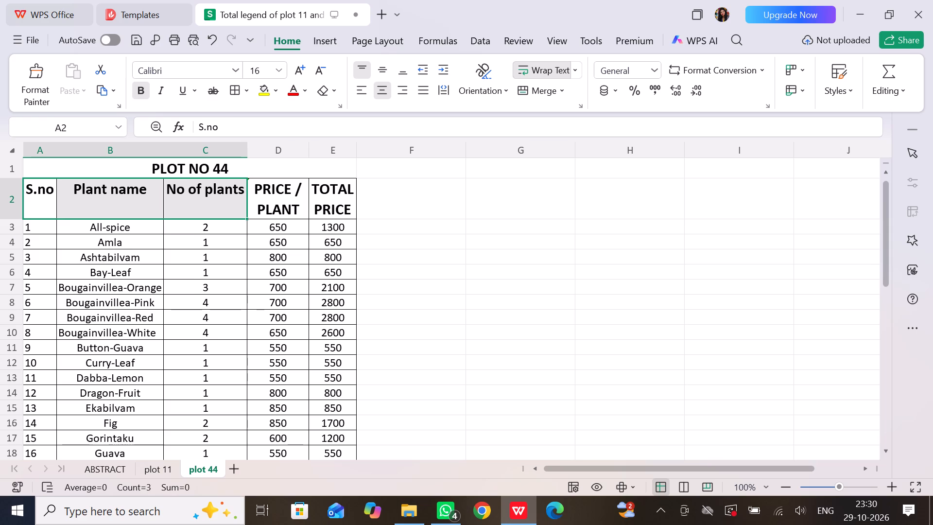
left_click(301, 207)
double_click(301, 207)
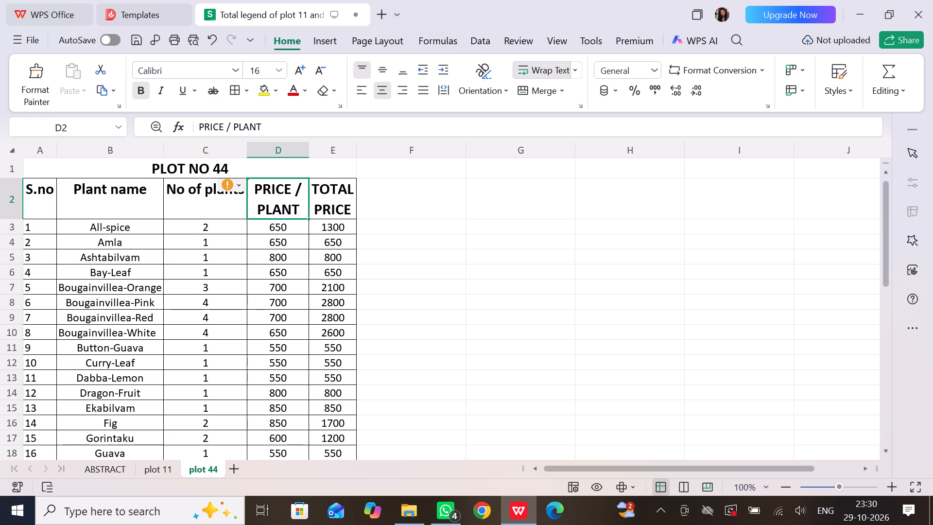
key("BackSpace")
key("BackSpace")
key("BackSpace")
key("BackSpace")
key("BackSpace")
key("BackSpace")
key("BackSpace")
key("BackSpace")
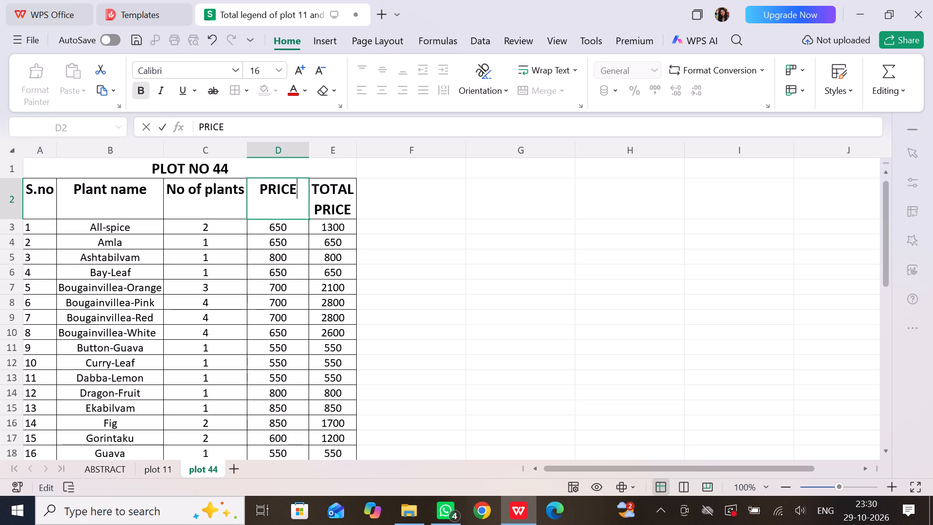
key("BackSpace")
key("BackSpace")
key("BackSpace")
key("BackSpace")
type("rice / plant")
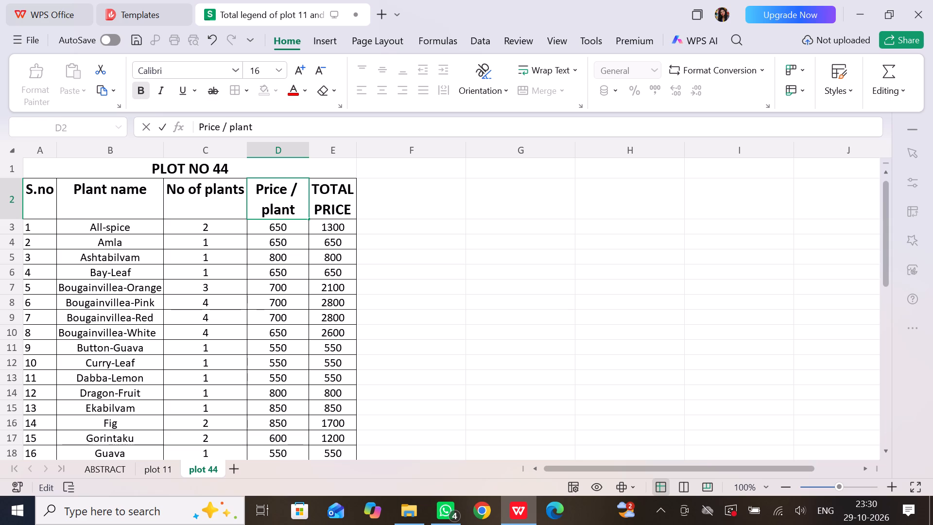
Rewrite the plot 44 sheet's "TOTAL PRICE" header in mixed case, entering "Price" and starting the word in front of it.
triple_click(349, 208)
left_click_drag(349, 208, 328, 192)
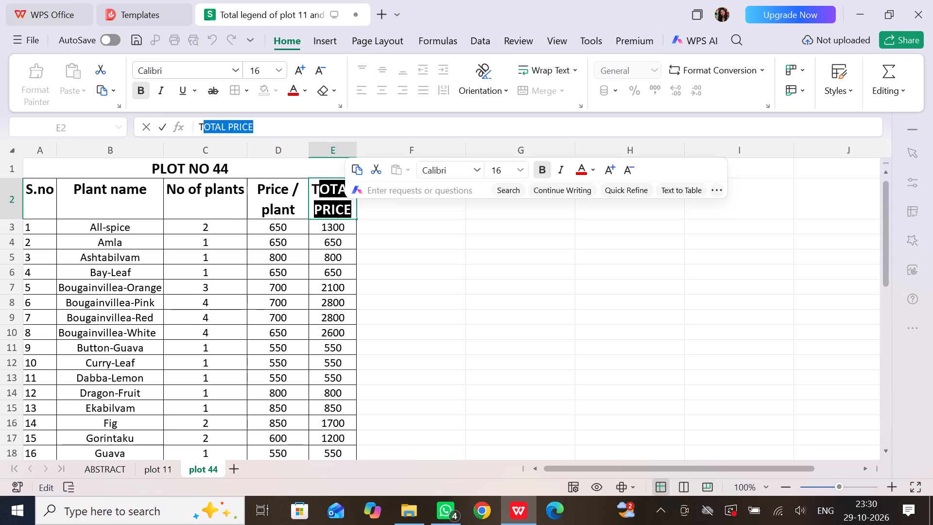
key("BackSpace")
key("BackSpace")
key("BackSpace")
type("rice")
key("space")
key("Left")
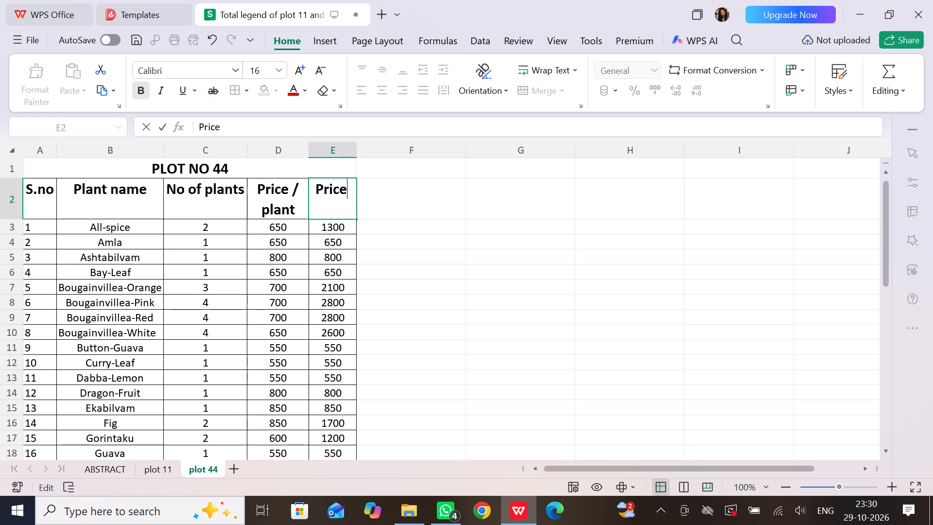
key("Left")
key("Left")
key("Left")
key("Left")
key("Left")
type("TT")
Complete the word "Total" before "Price" so the plot 44 sheet's last column header reads "Total Price".
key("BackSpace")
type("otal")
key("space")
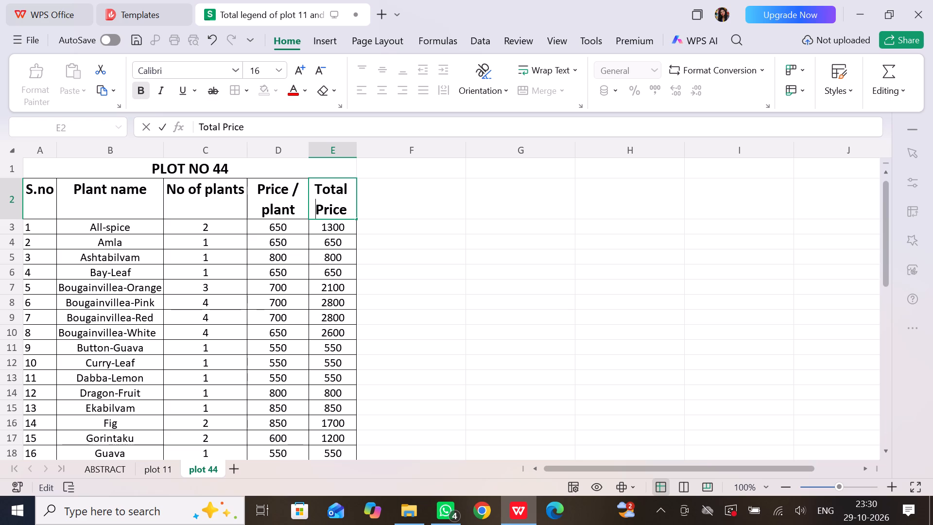
left_click_drag(41, 198, 318, 209)
key("ctrl+c")
left_click(164, 466)
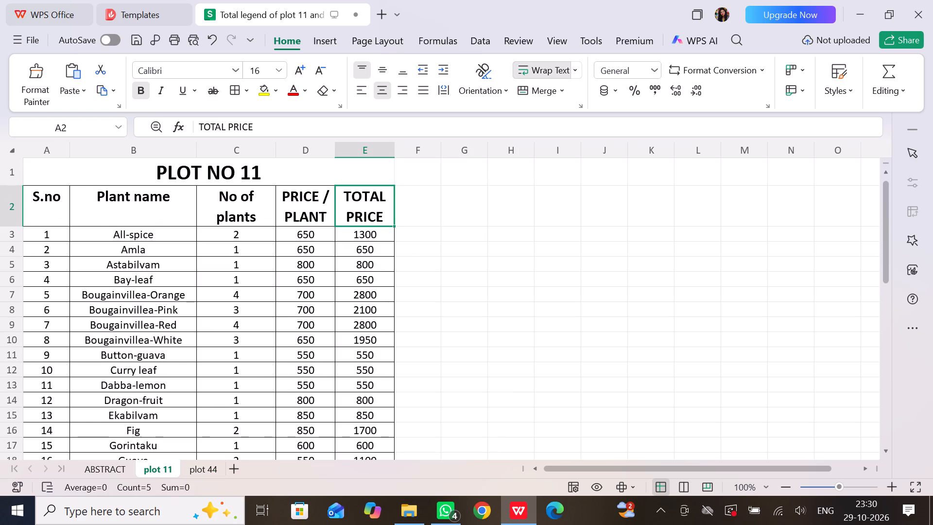